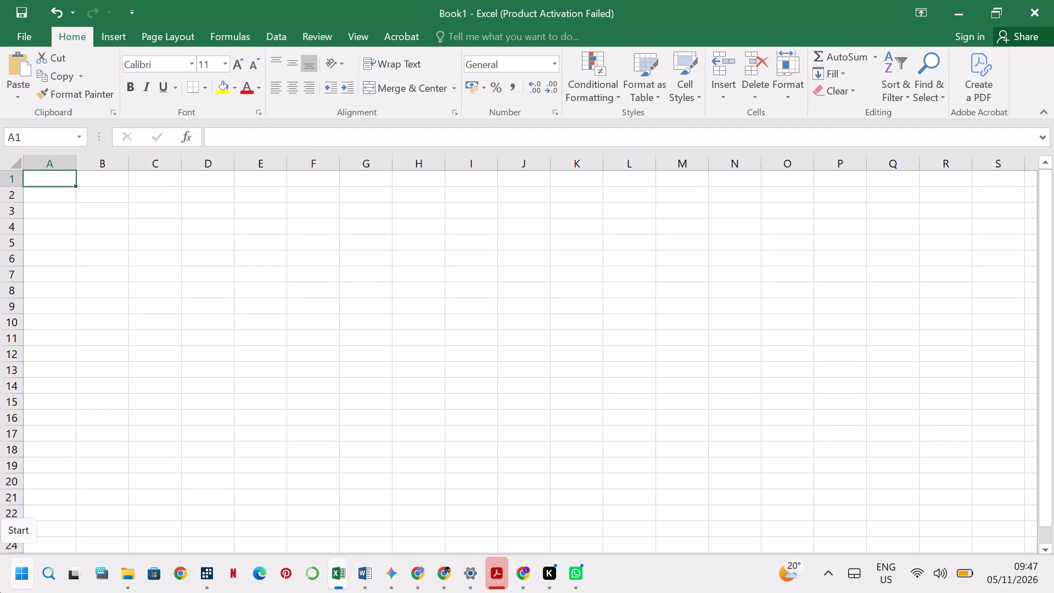
Enter the title "Stationery Supplies Limited" in cell A1.
key(s)
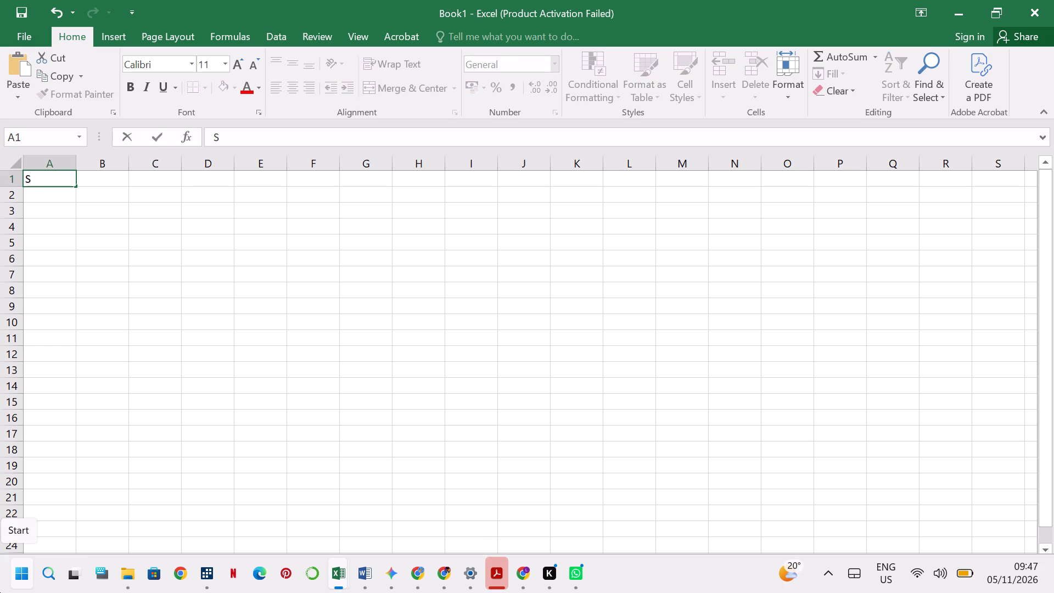
text(tat)
text(ionery)
key(space)
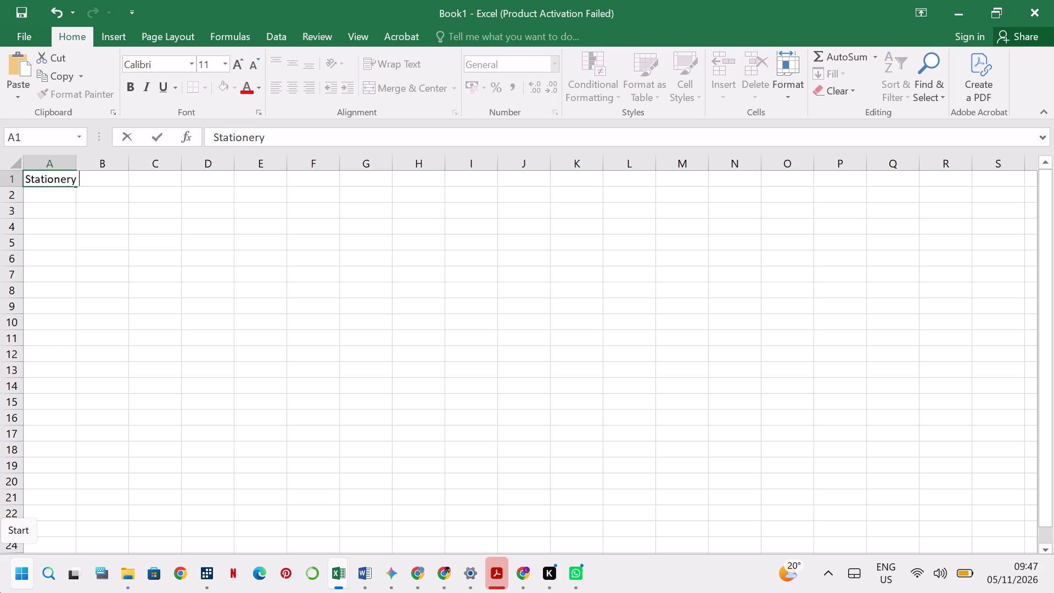
key(s)
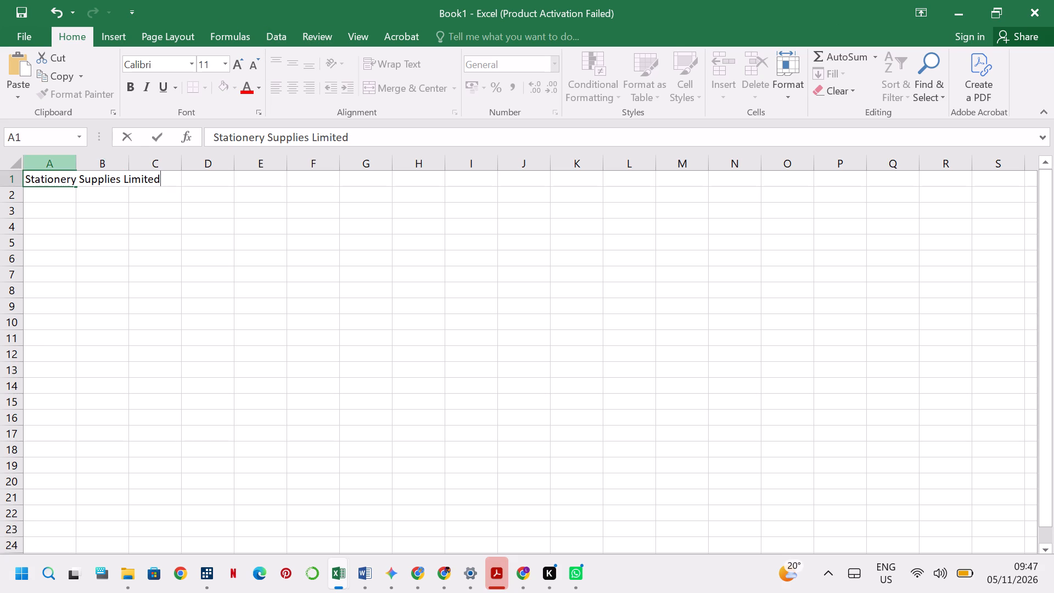
Widen column A to about 23 characters so the company title fits inside it.
drag(75, 168, 168, 170)
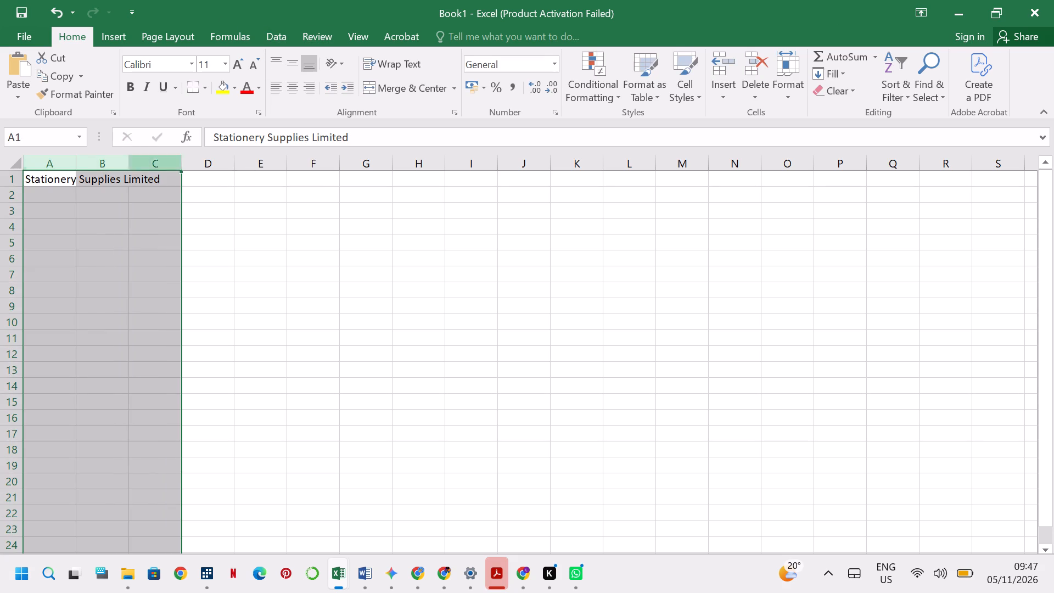
click(236, 273)
click(61, 167)
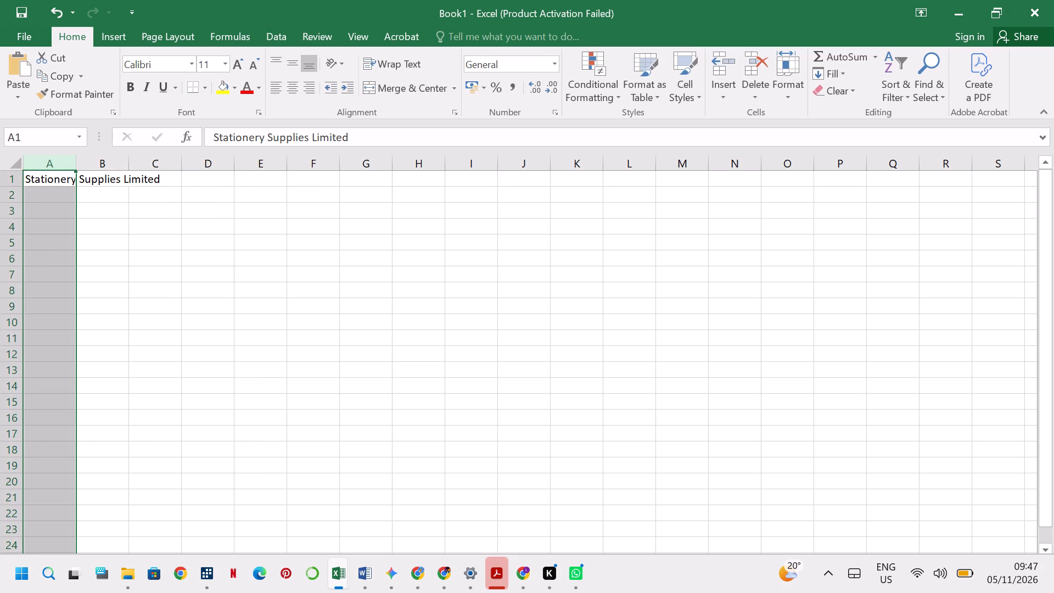
drag(76, 160, 166, 166)
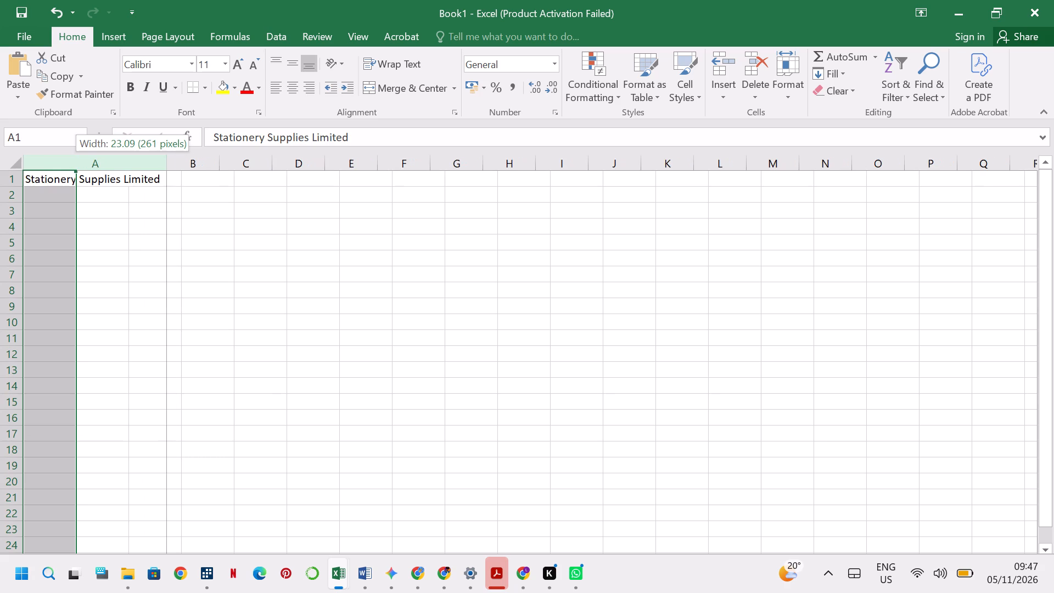
drag(166, 166, 169, 166)
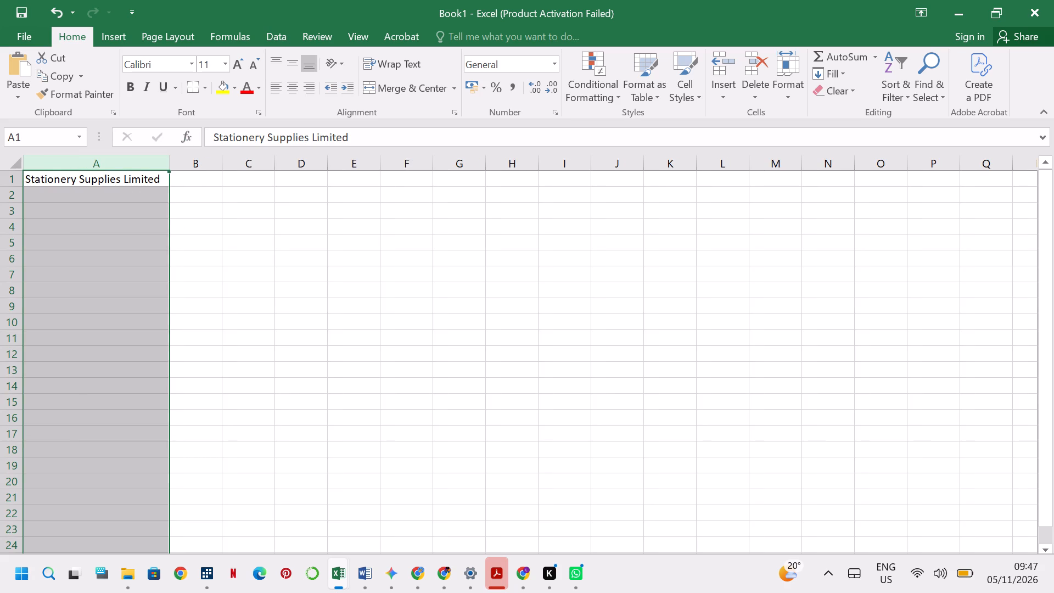
Enter the column headings "Date", "Sales Person" and "Item" in cells A3 to C3.
click(29, 216)
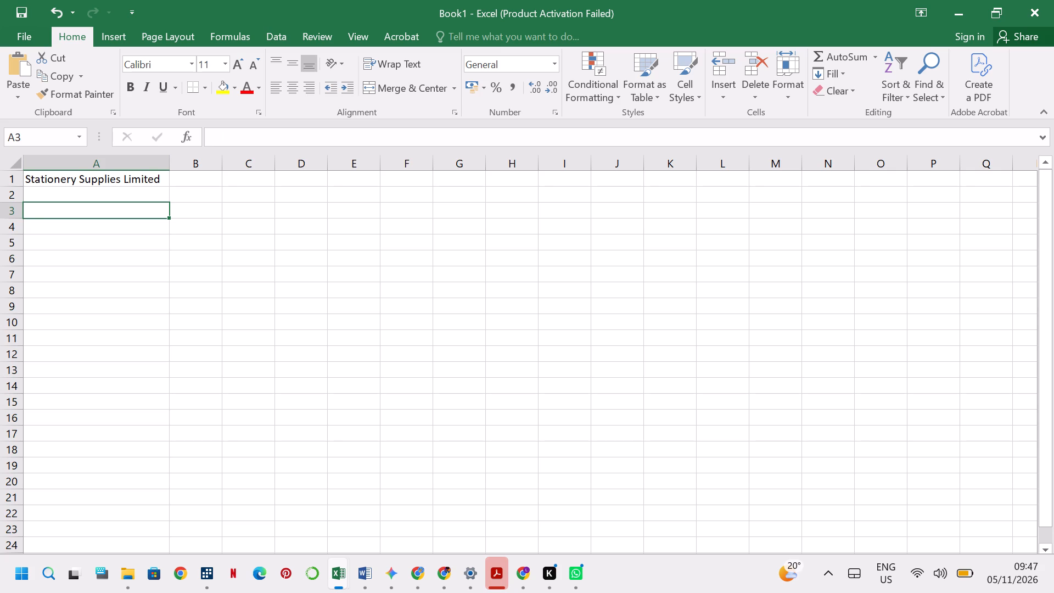
text(ate)
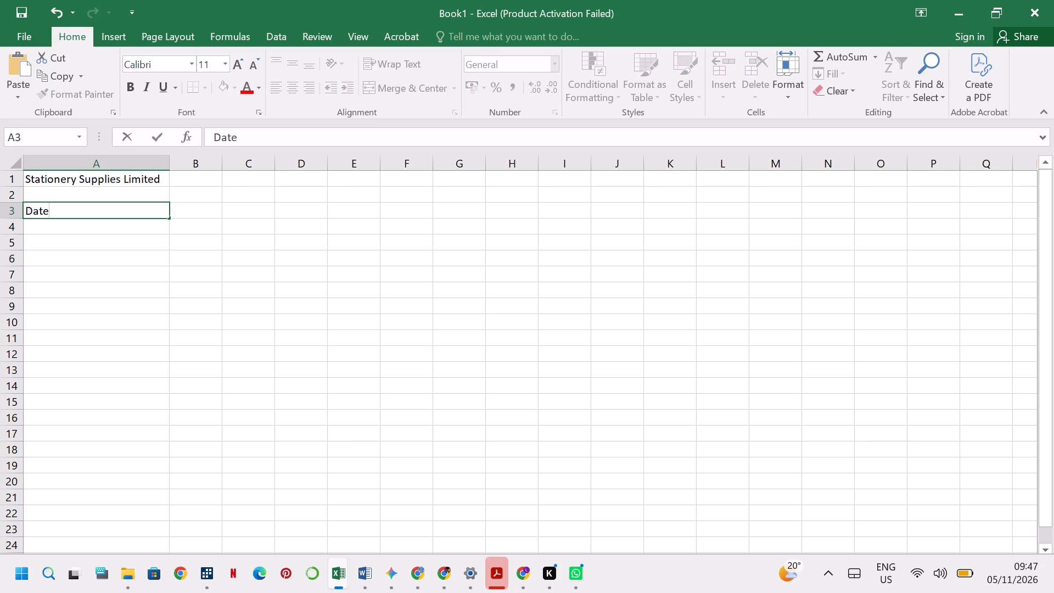
key(Right)
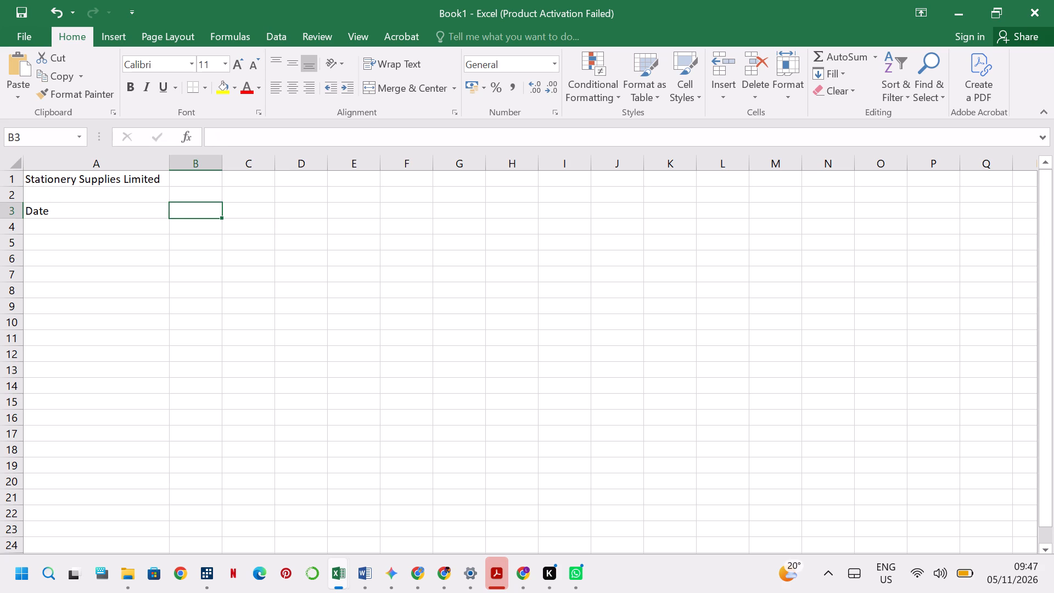
text(ales)
key(space)
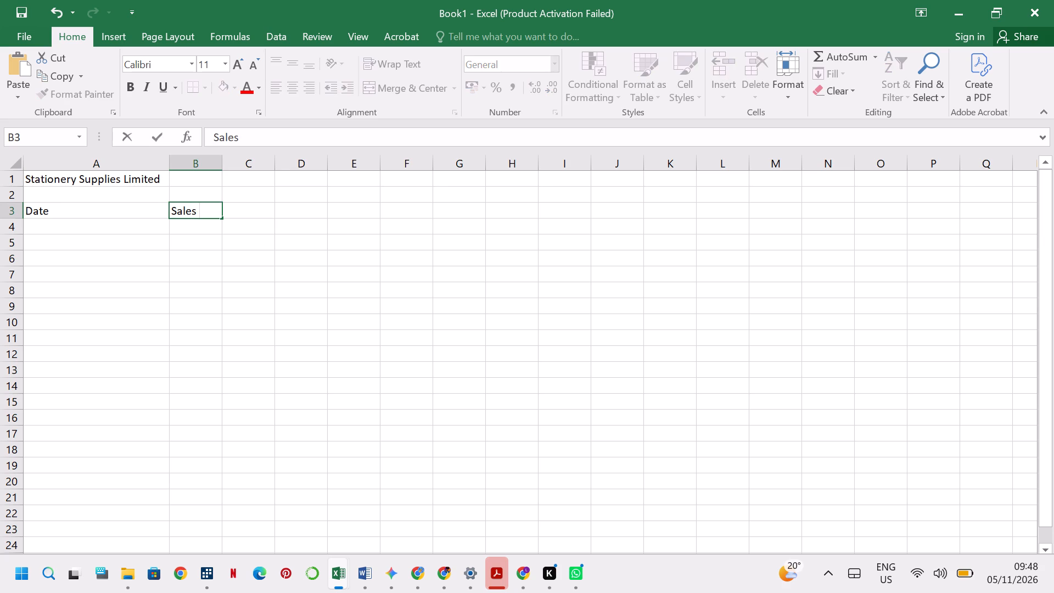
text(erson)
key(Right)
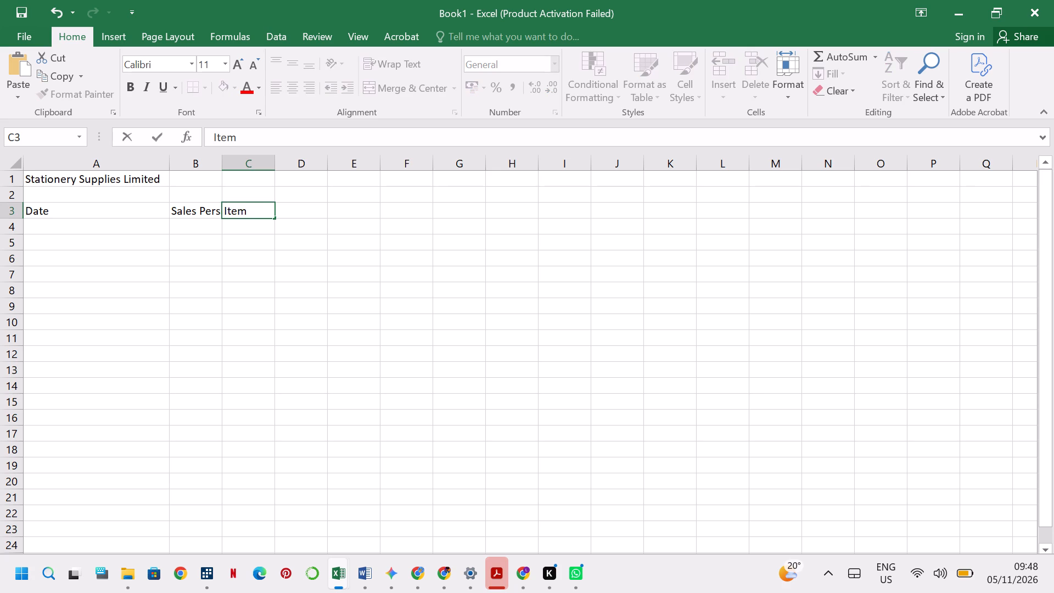
key(Right)
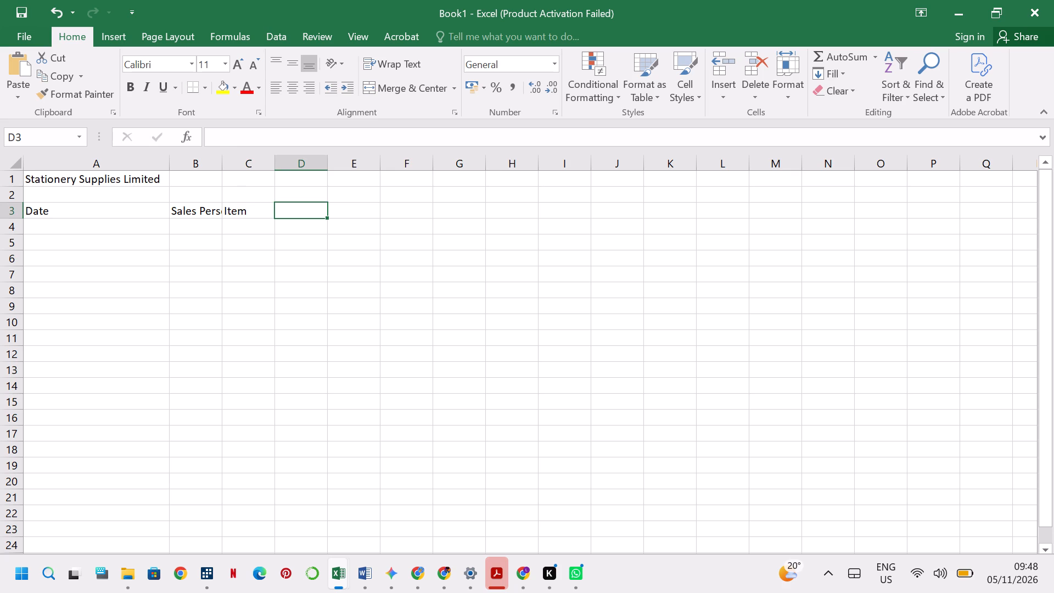
Add the column headings "Receipt No" in cell D3 and "Amount" in cell E3.
text(re)
key(BackSpace)
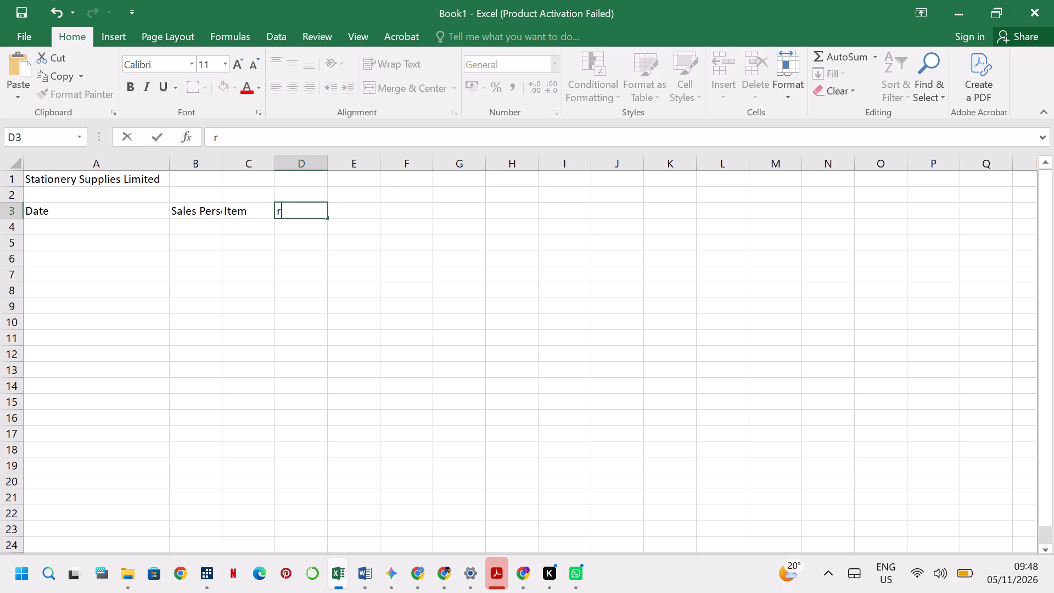
key(BackSpace)
key(Tab)
key(BackSpace)
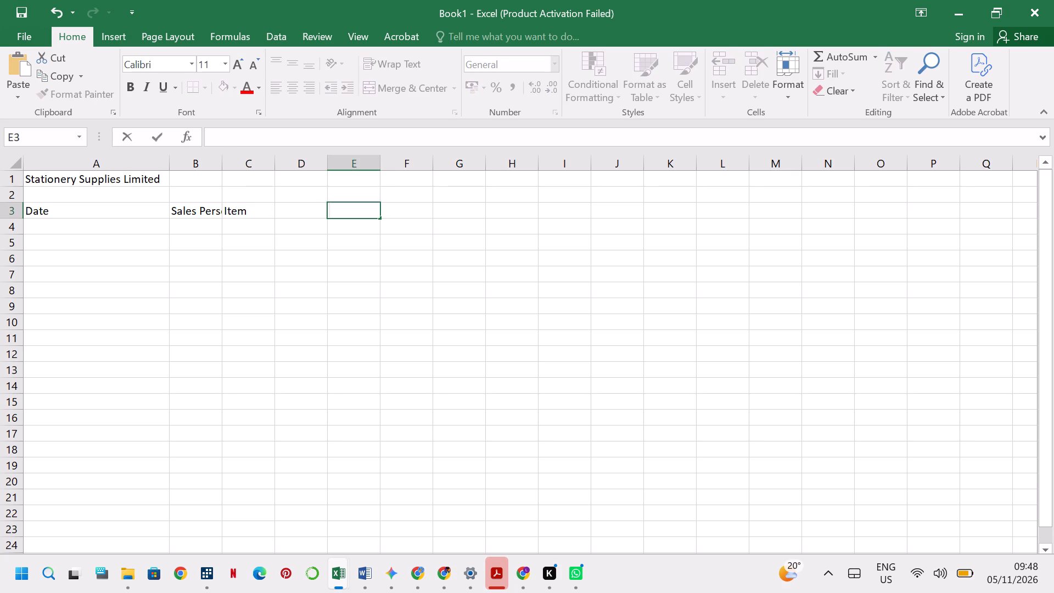
key(Left)
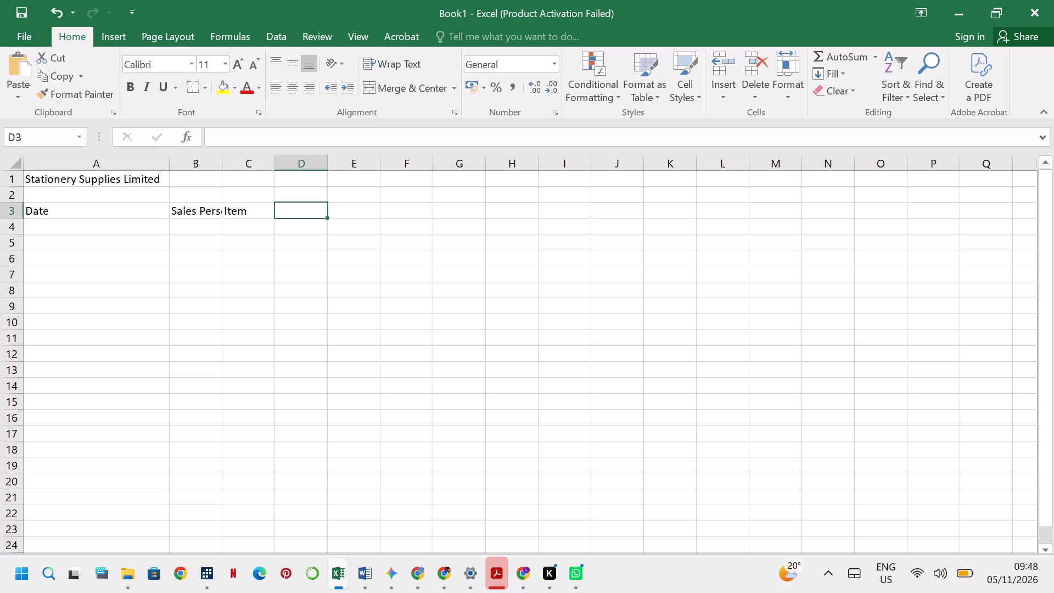
key(r)
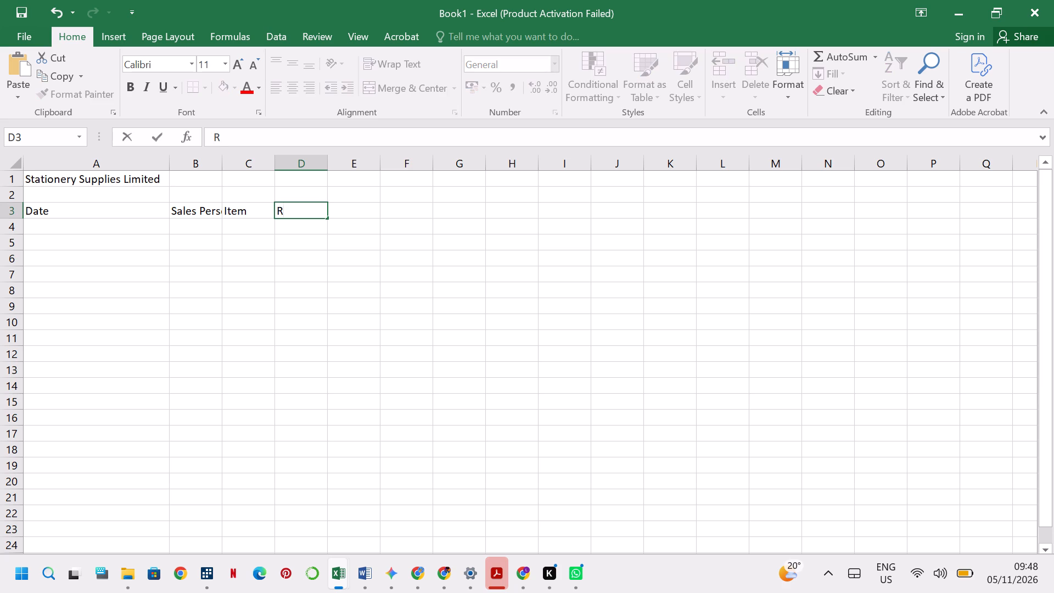
text(ecei)
text(pt)
key(space)
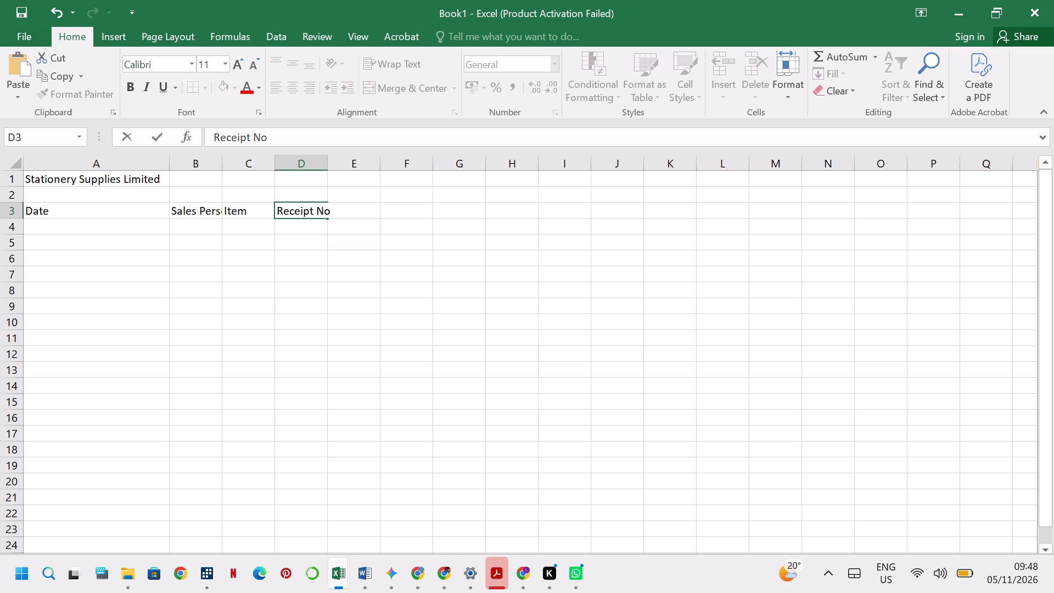
key(Right)
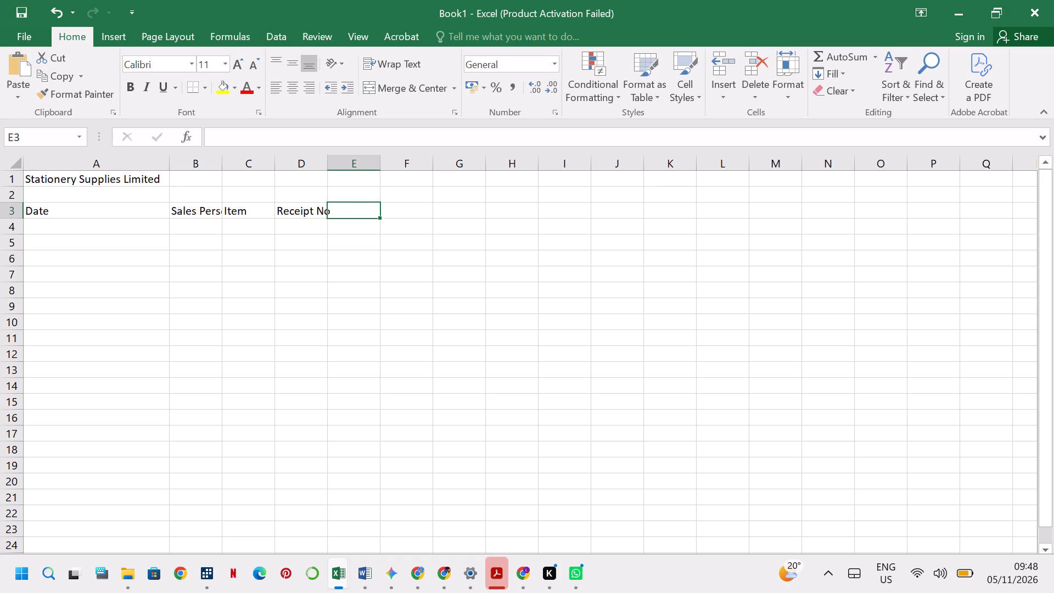
key(a)
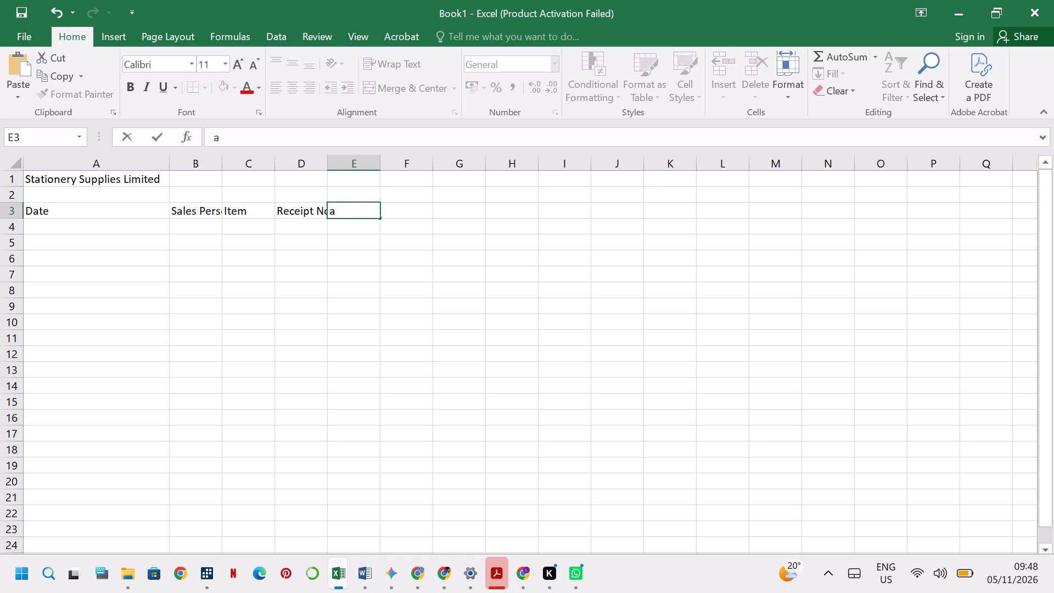
key(BackSpace)
key(a)
text(mount)
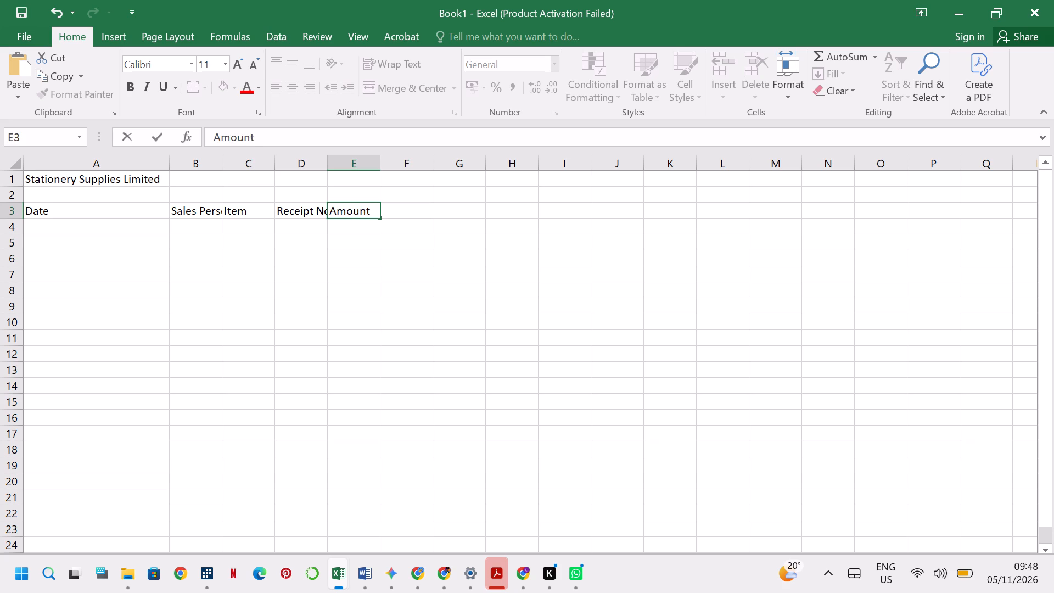
key(Down)
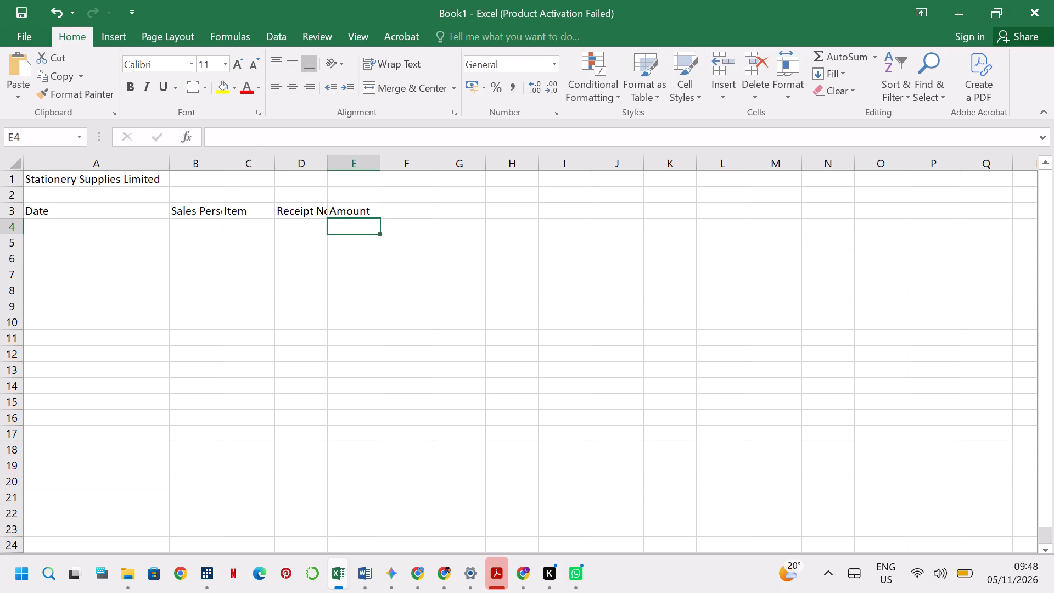
Fill the Amount column in cells E4 to E6 with 1782.10, 4853.55 and 51.35.
text(178)
key(2)
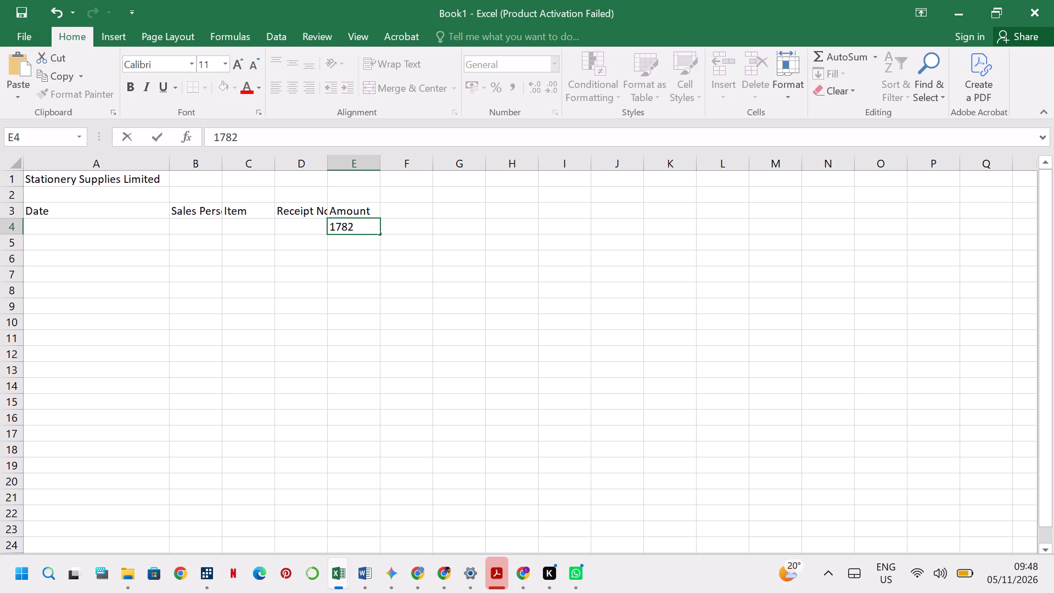
text(.10)
key(Down)
text(48)
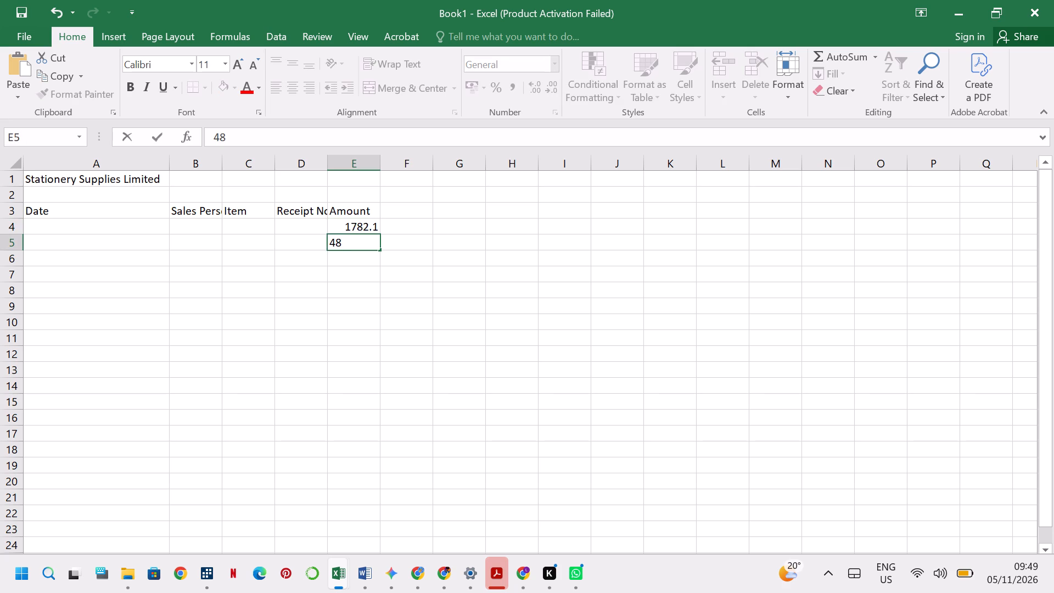
text(53.55)
key(Down)
text(51.)
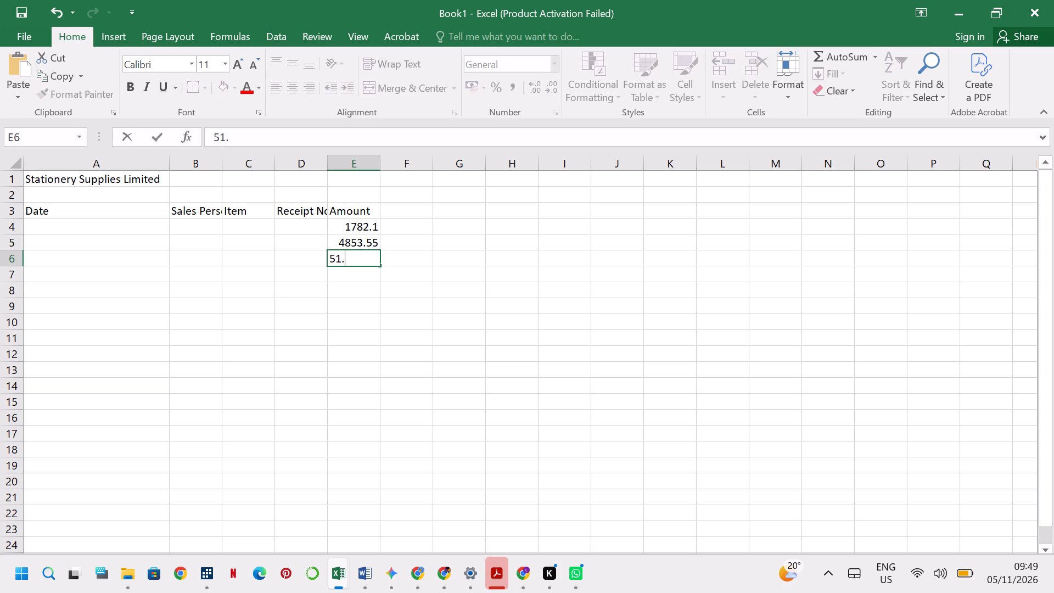
key(3)
key(5)
key(Down)
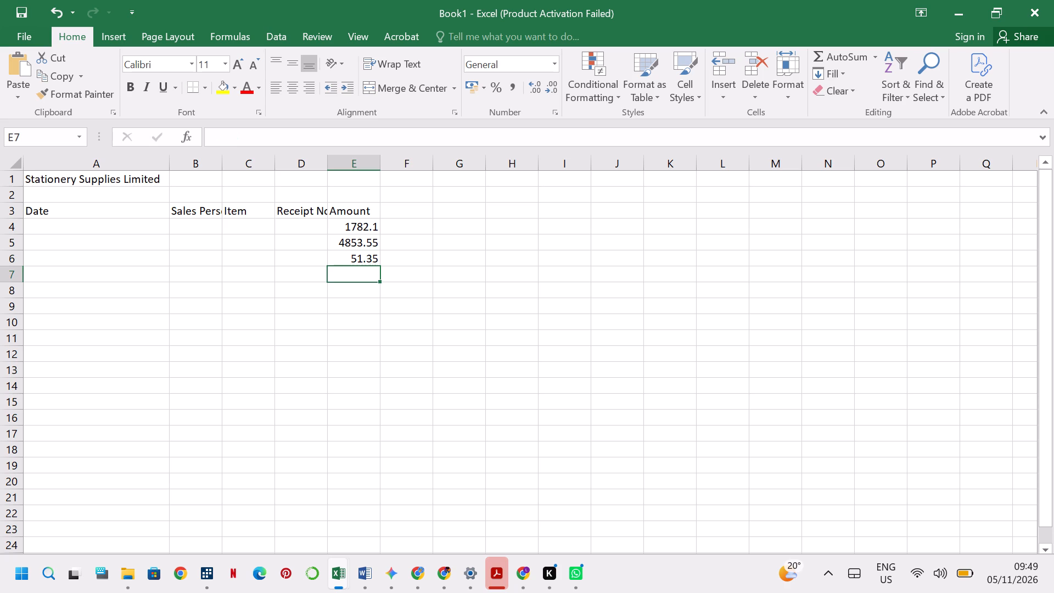
Fill the Receipt No column in cells D4 to D6 with 1238, 1255 and 1395.
key(Up)
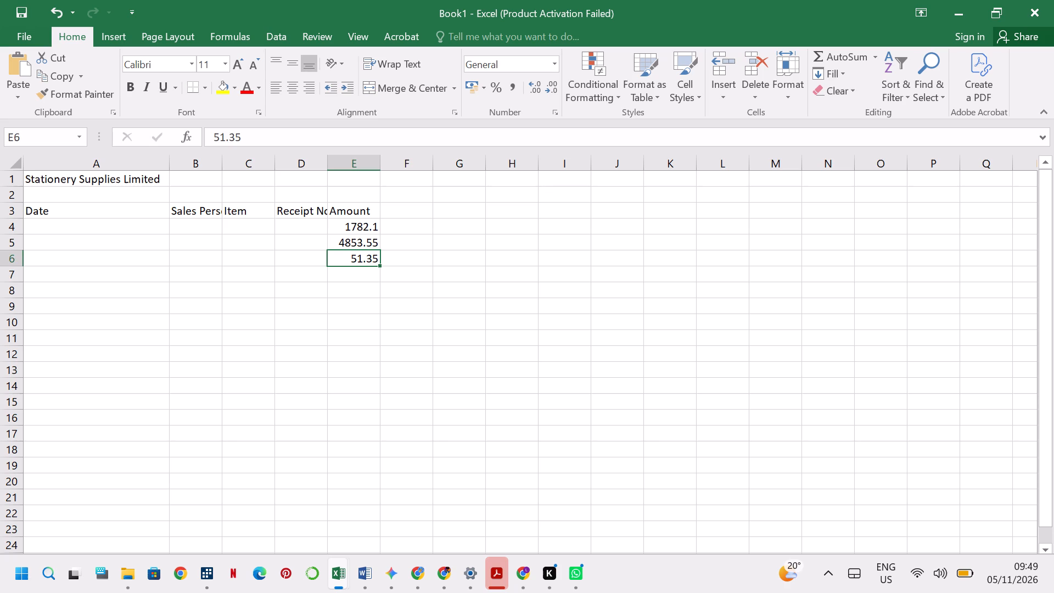
key(Left)
text(13)
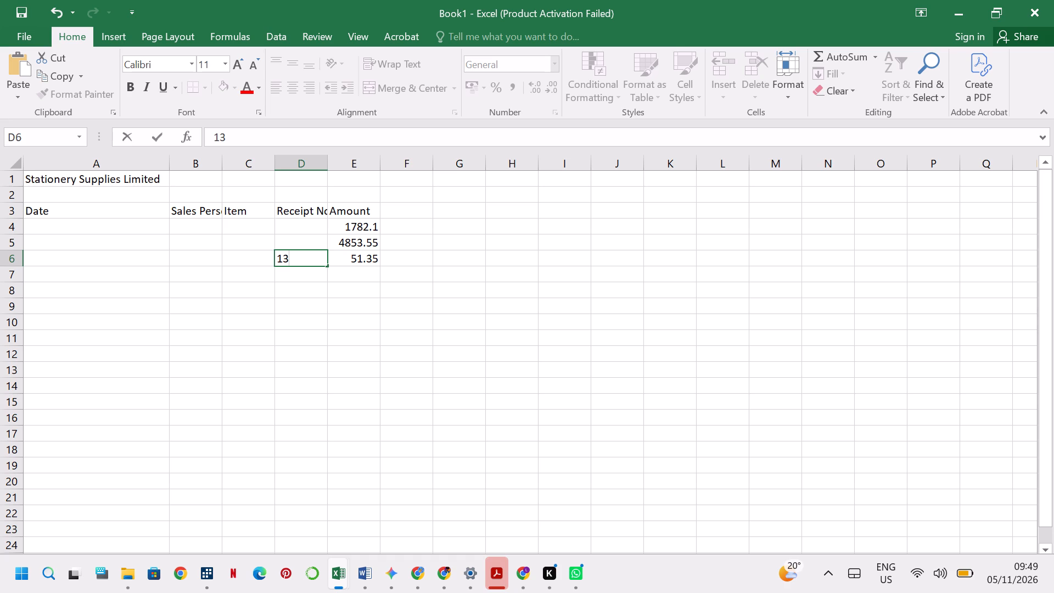
text(95)
key(Up)
text(1255)
key(Up)
text(12)
text(38)
key(Left)
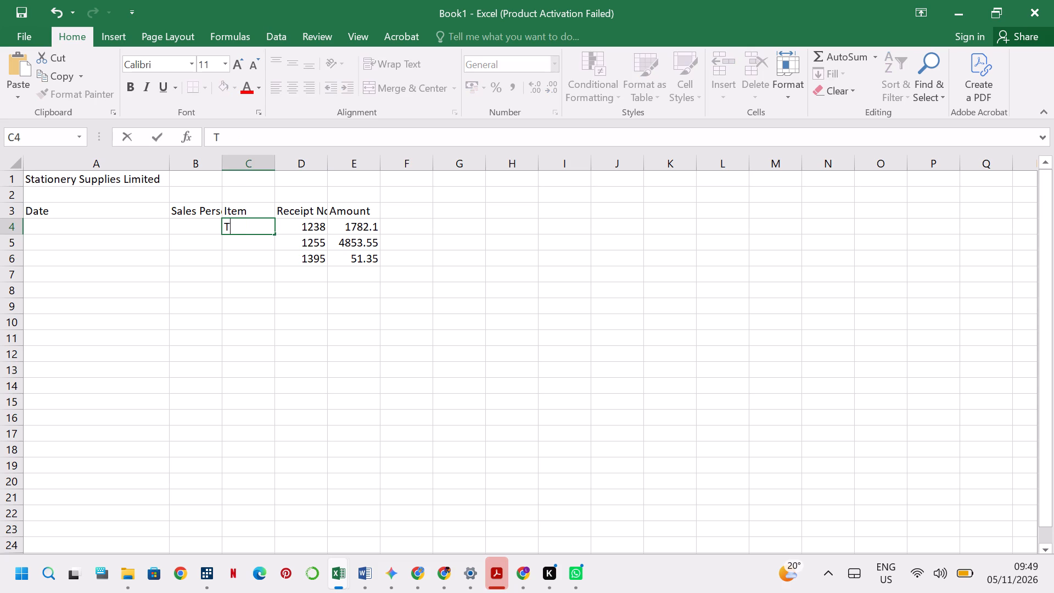
Fill the Item column in cells C4 to C6 with "Toys", "Stationery" and "Toys".
text(oys)
key(Down)
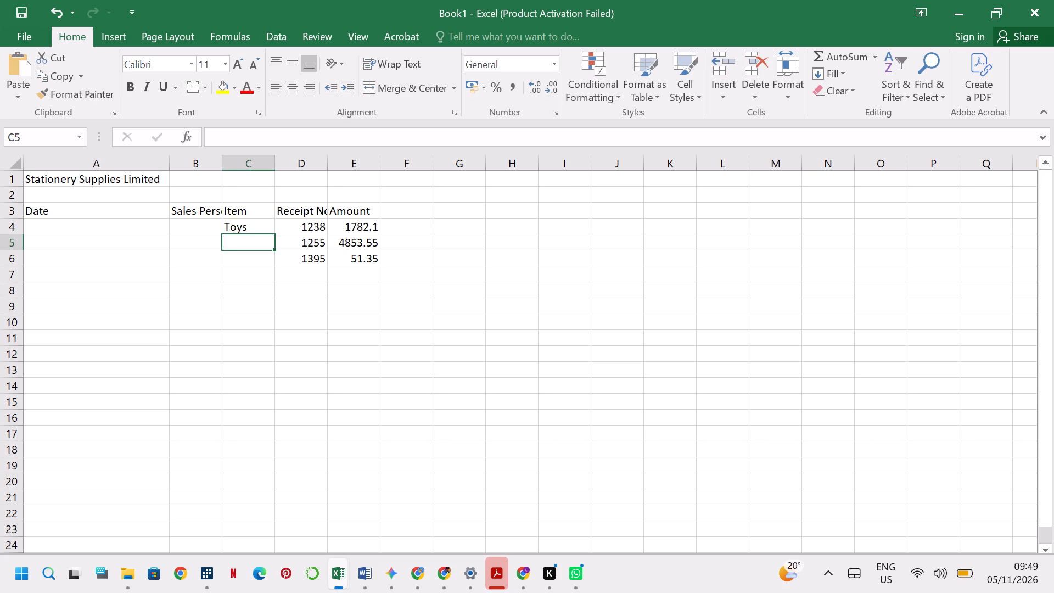
key(s)
text(tationery)
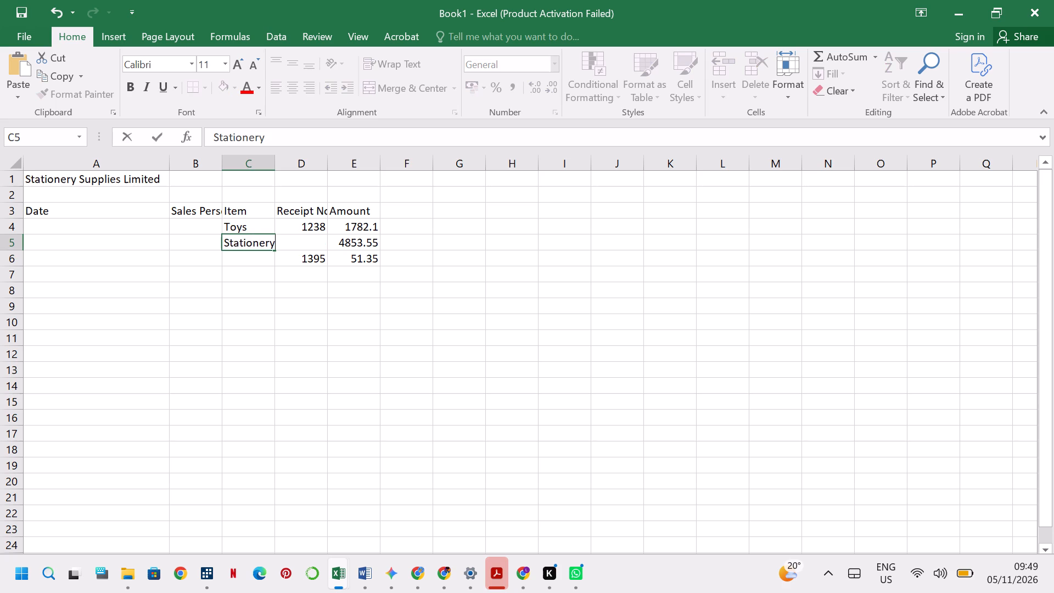
key(Down)
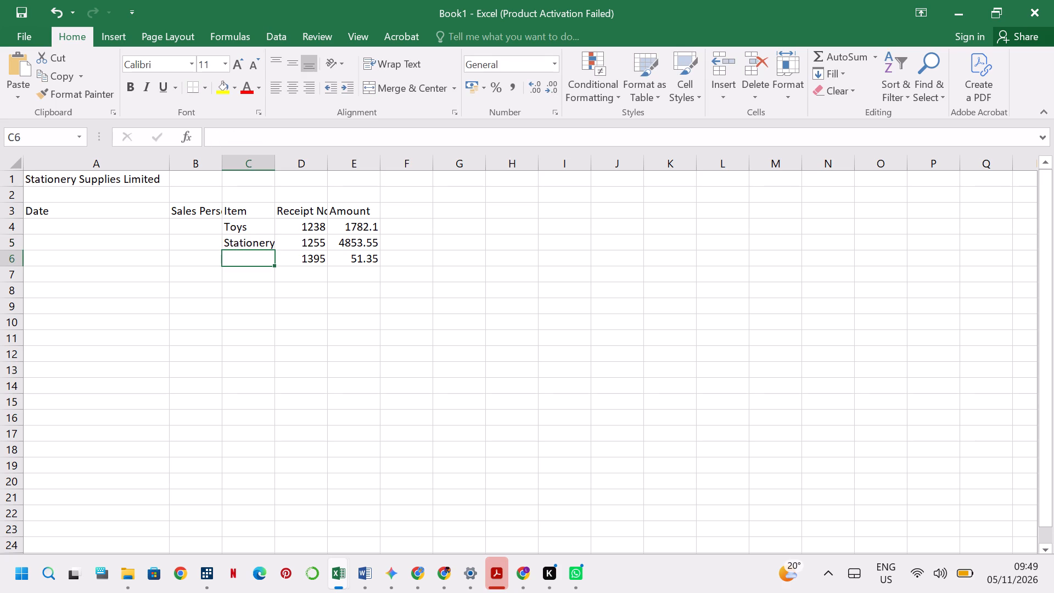
key(o)
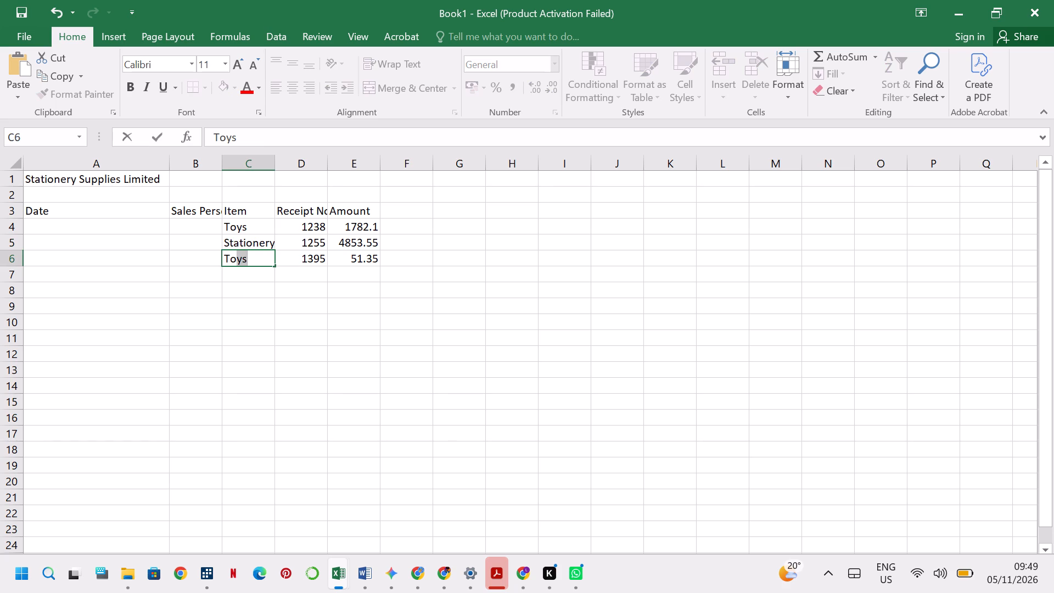
key(Return)
Enter "Carl" as the sales person for all three sales rows, cells B4 to B6.
key(Up)
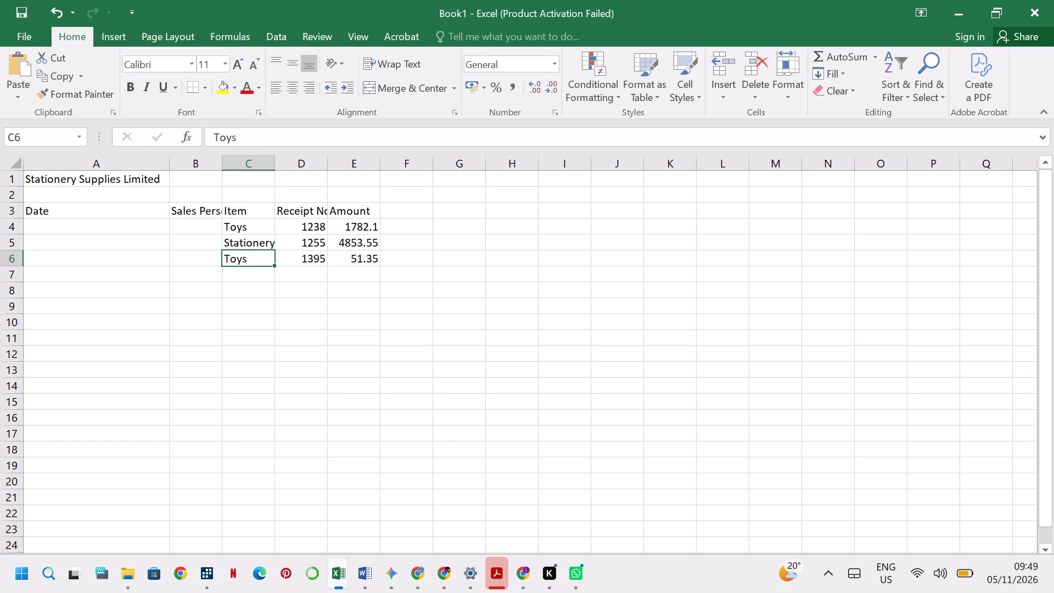
key(Left)
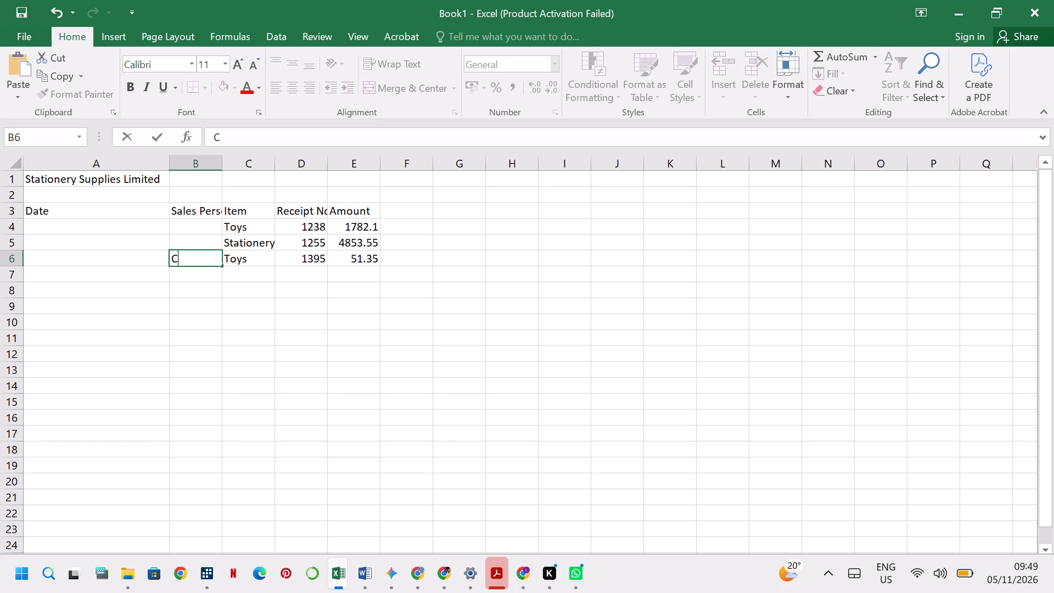
text(ar)
key(l)
key(Up)
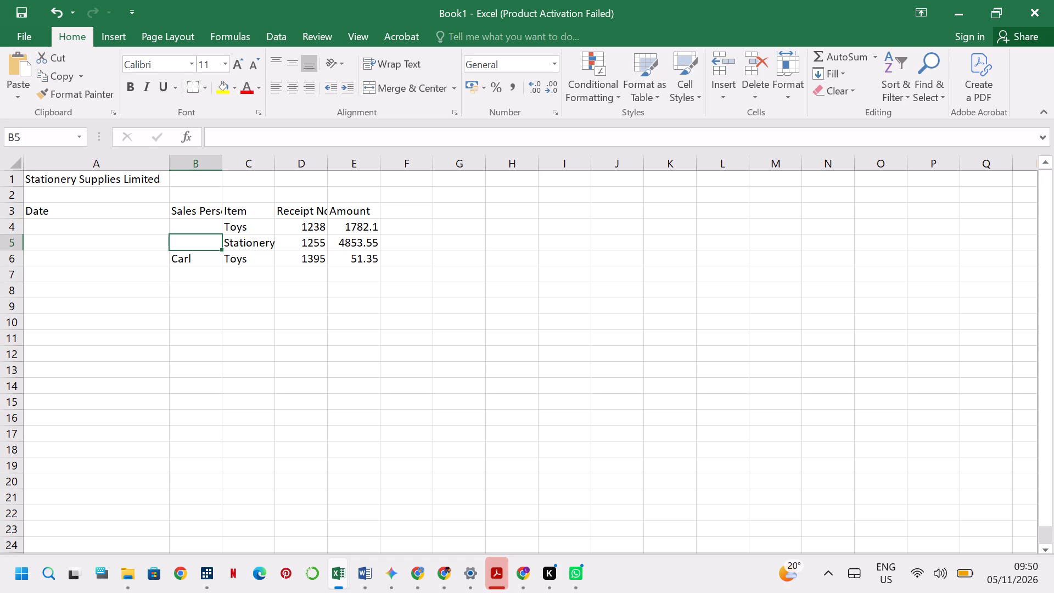
text(ca)
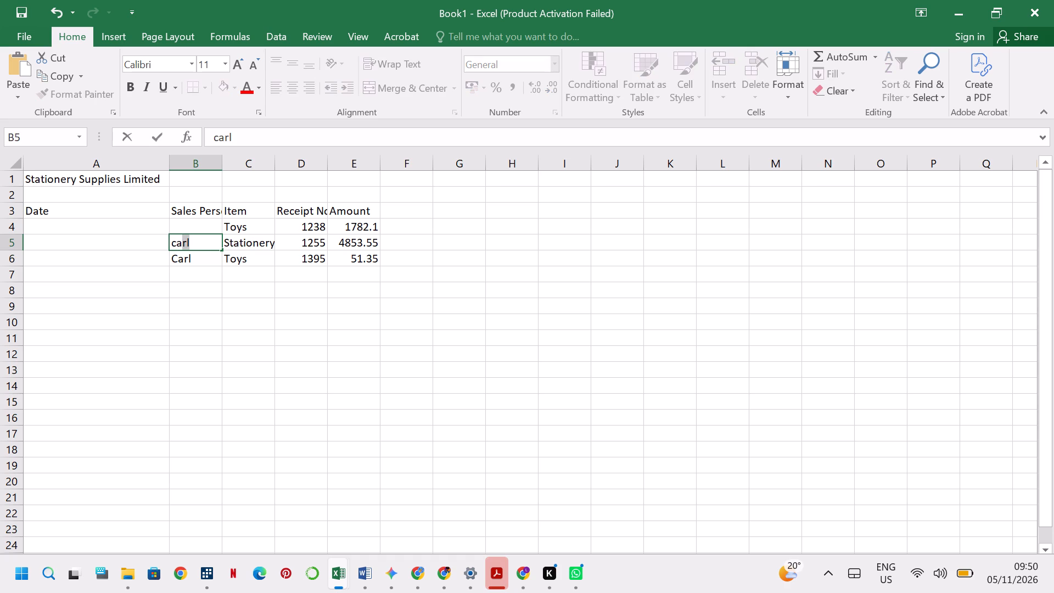
key(Return)
key(Up)
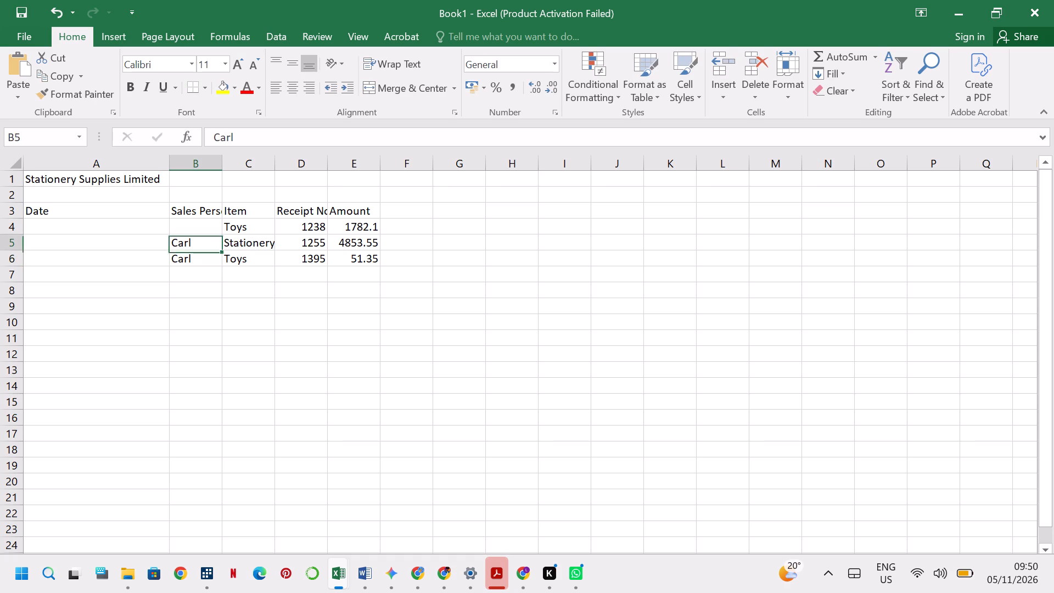
key(Up)
text(ca)
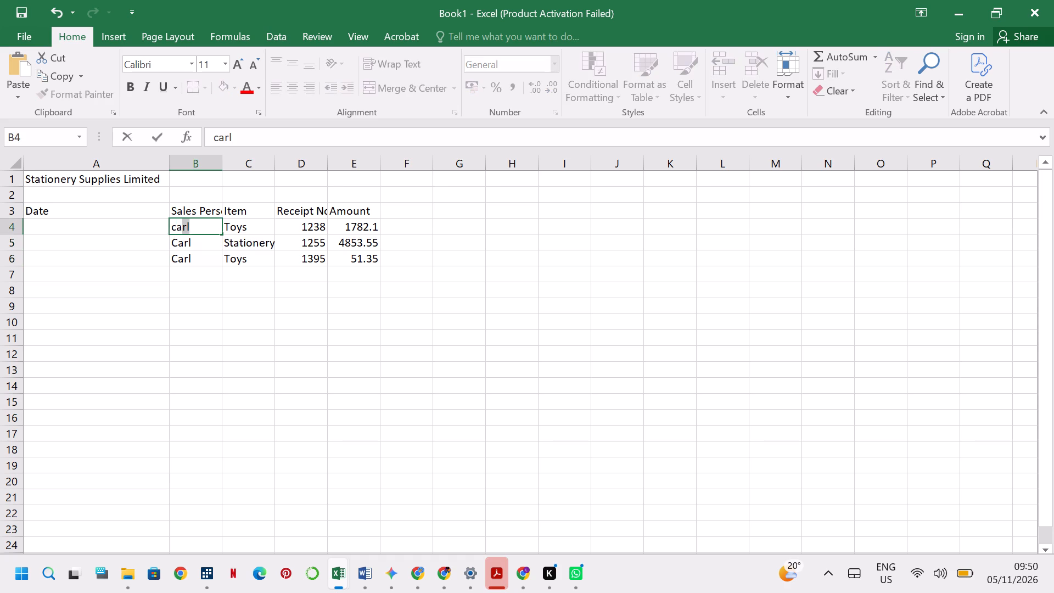
key(Return)
Enter the date 21-Nov for the first sales row in cell A4.
key(Up)
key(Left)
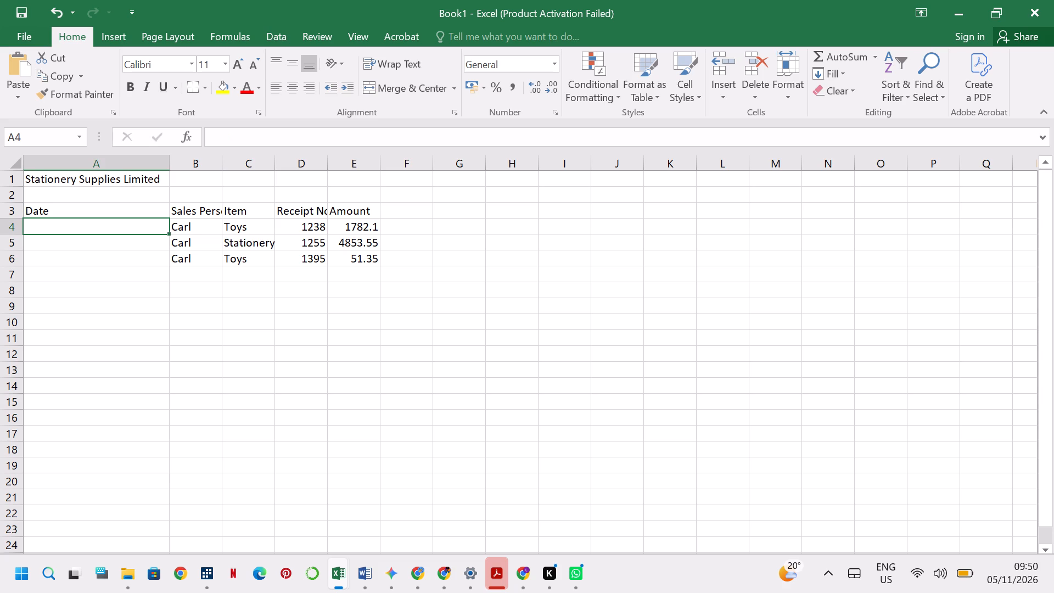
text(21)
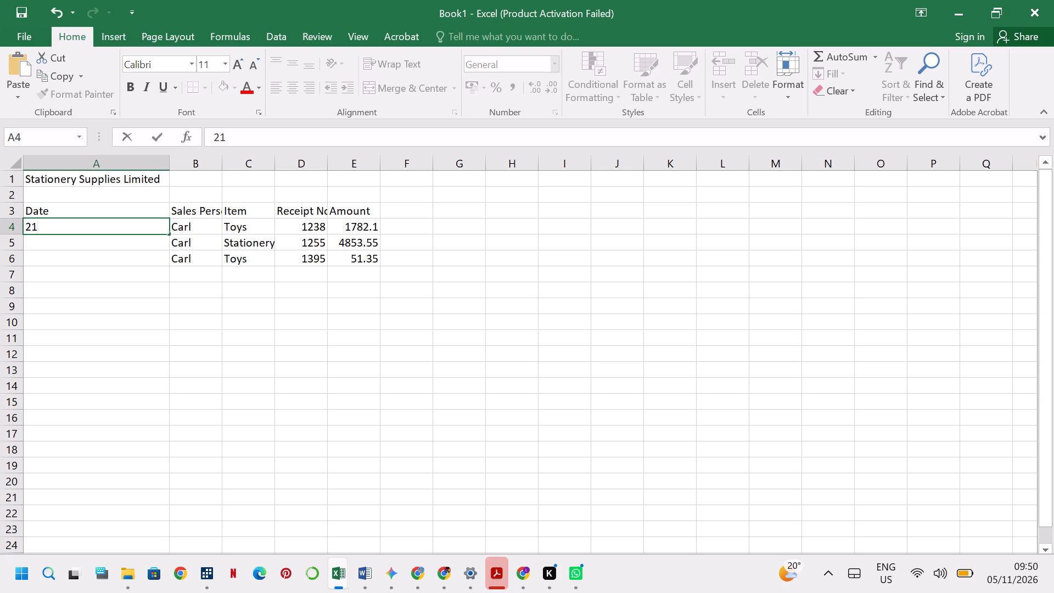
key(minus)
text(NOV)
key(BackSpace)
key(BackSpace)
key(BackSpace)
text(ov)
key(Down)
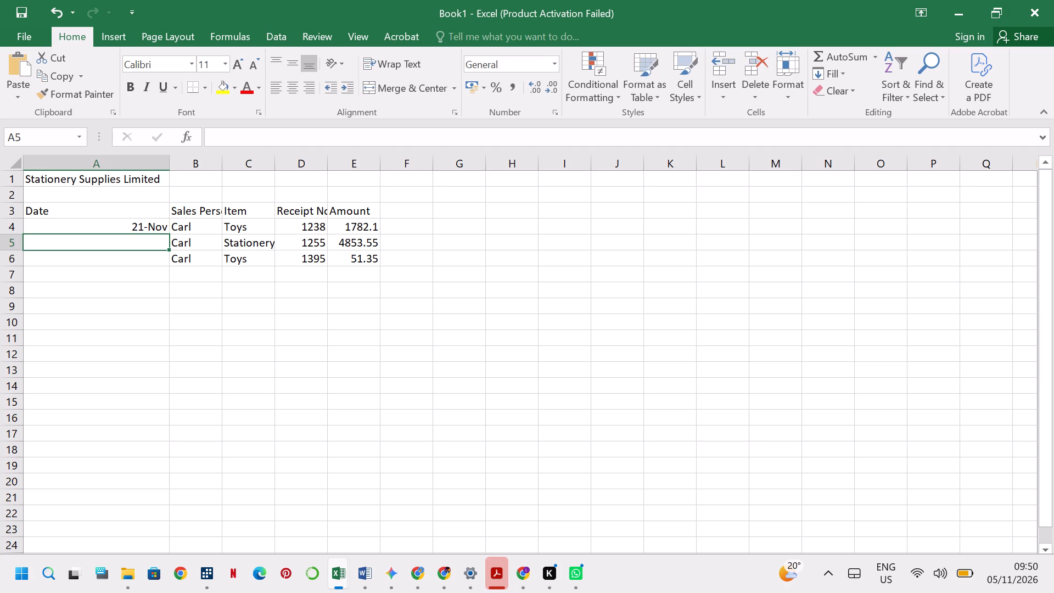
Enter the date 26-Nov for the second and third sales rows in cells A5 and A6.
text(26)
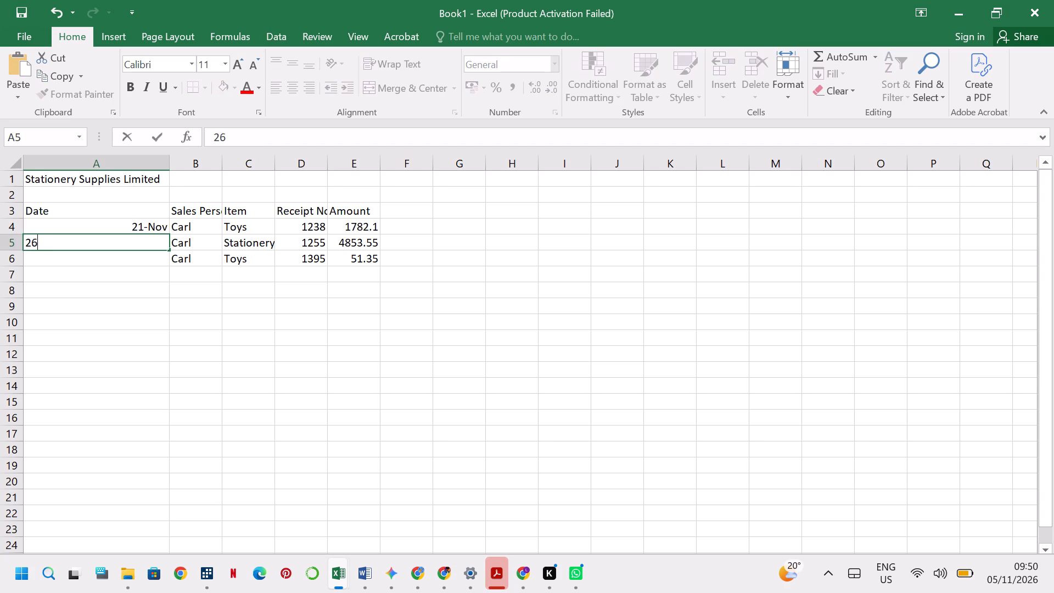
key(minus)
key(space)
key(BackSpace)
key(Down)
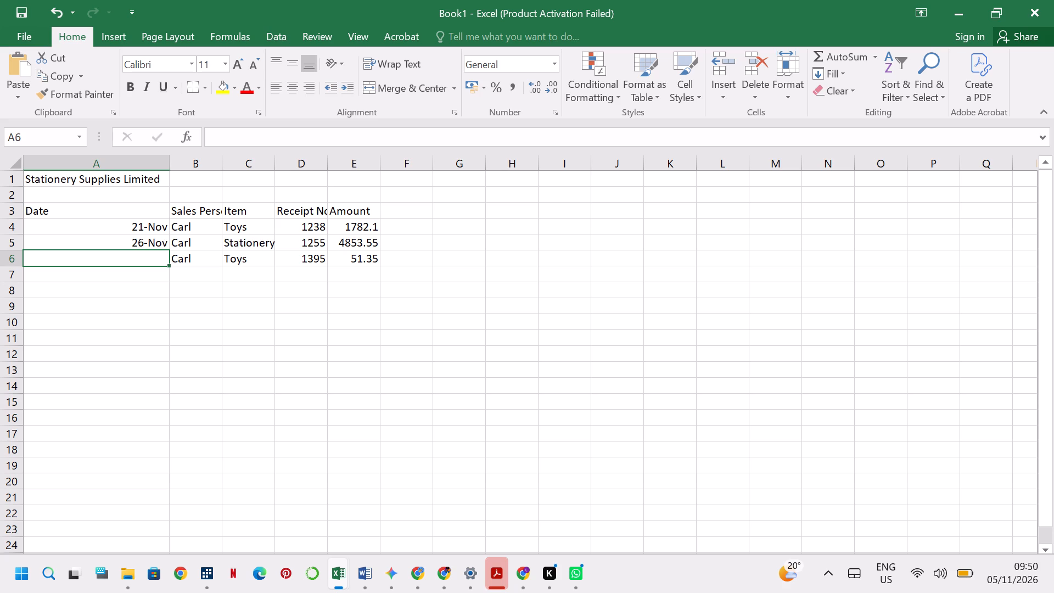
text(26)
key(minus)
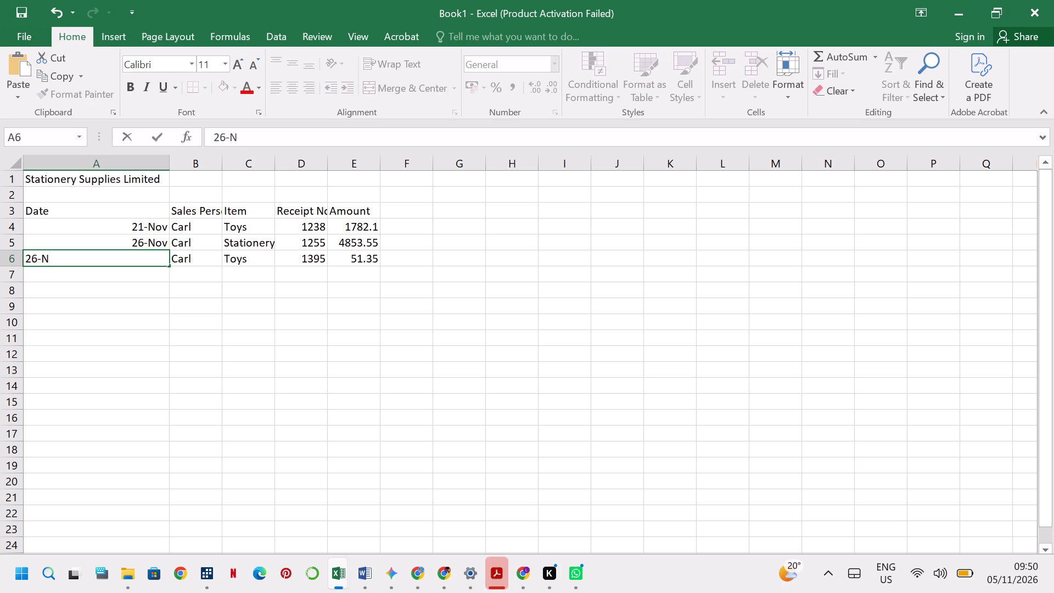
text(ov)
key(Return)
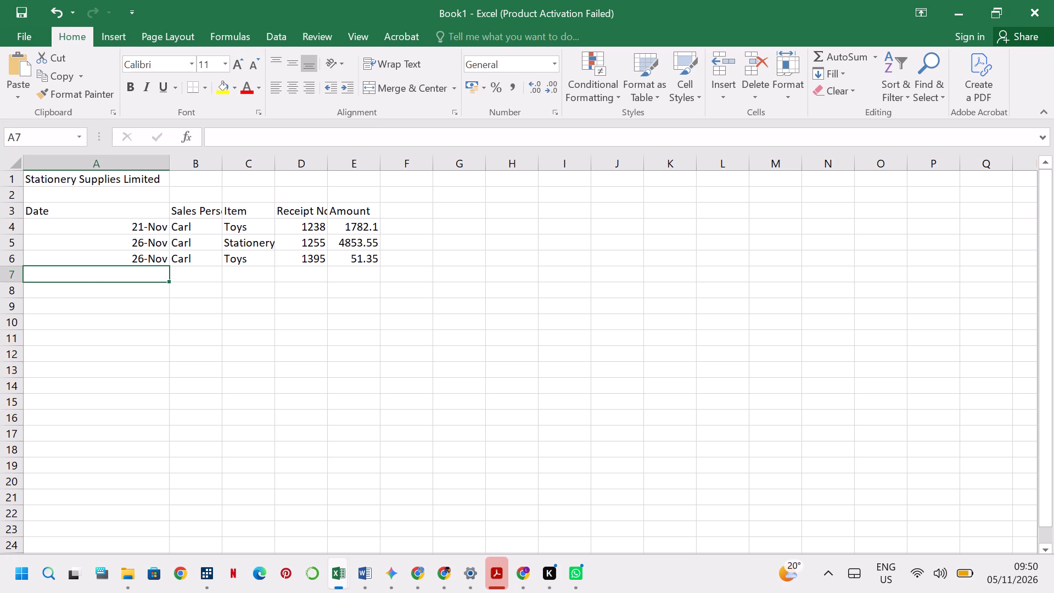
Add the label "Carl's Total" in cell D7, below the receipt numbers.
key(Right)
key(Right)
key(Right)
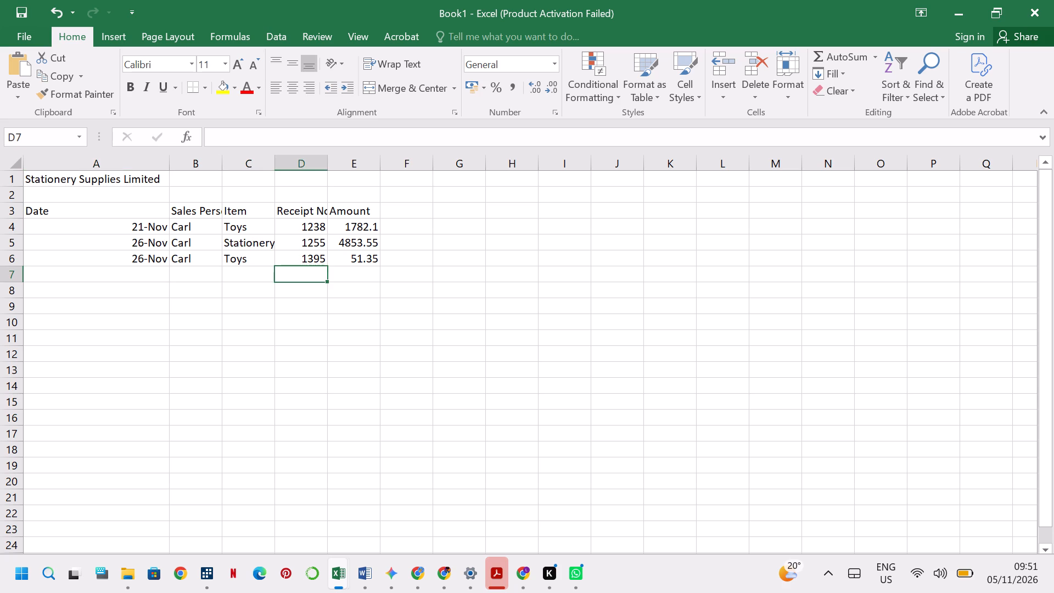
key(c)
text(arl)
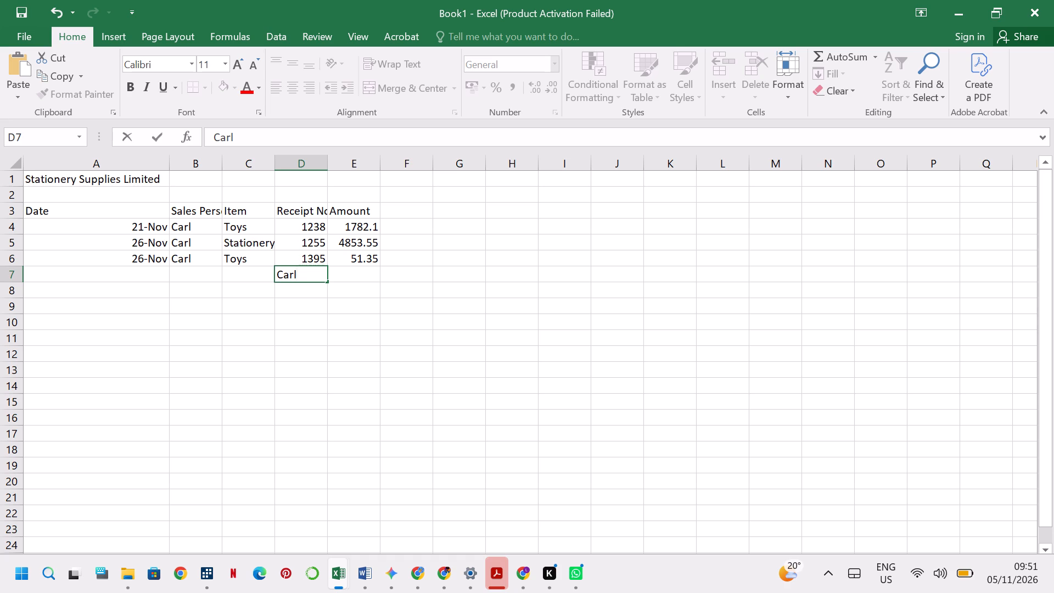
text('s)
key(space)
key(t)
text(otal)
key(Return)
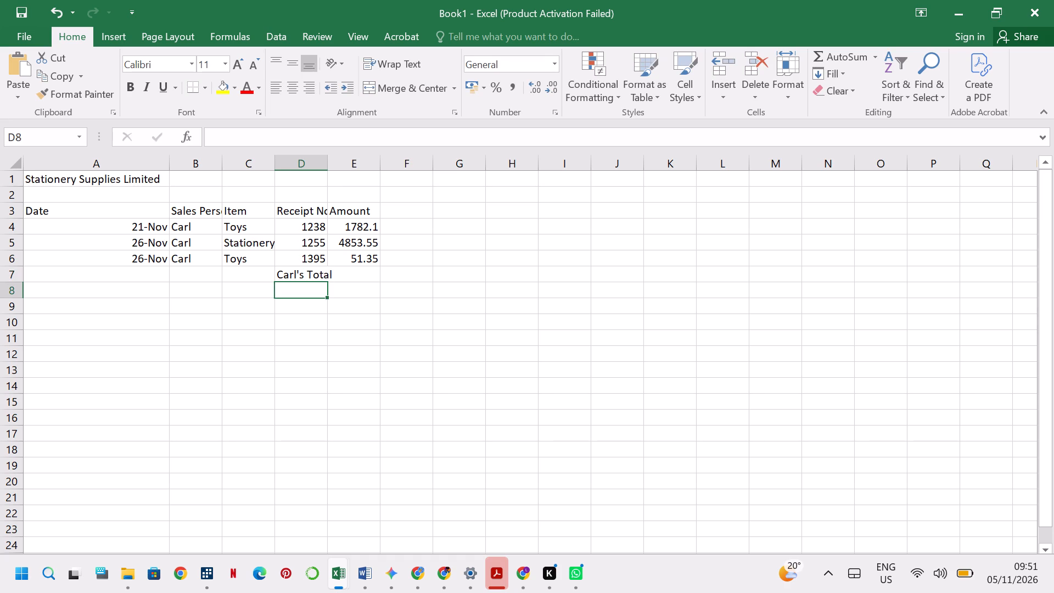
Wrap the text in the whole Receipt No column, column D.
click(317, 163)
click(377, 63)
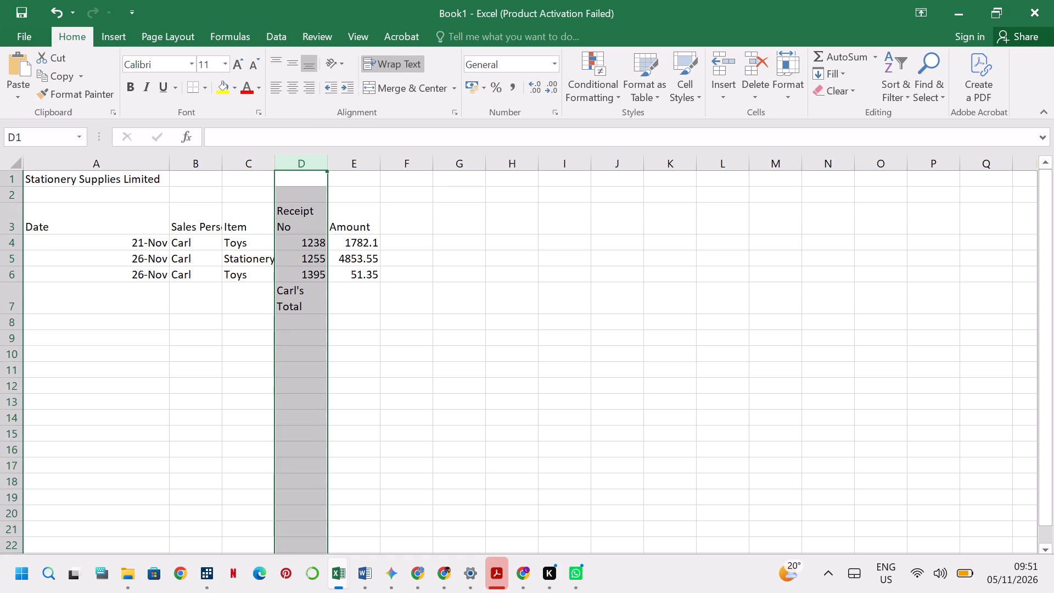
Widen column B so that the full "Sales Person" heading fits.
click(210, 170)
drag(223, 167, 231, 167)
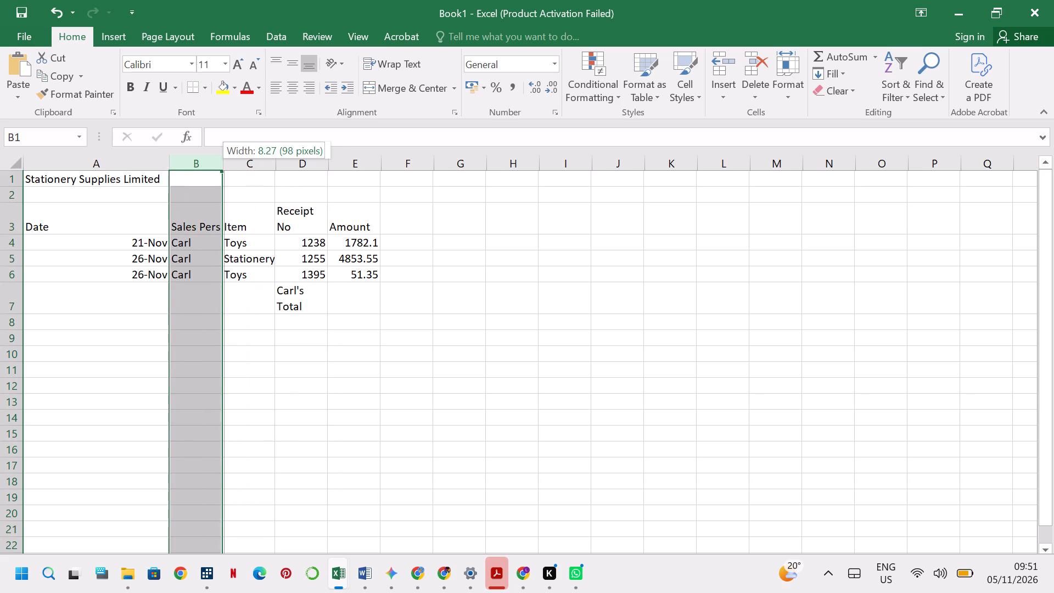
drag(231, 167, 256, 163)
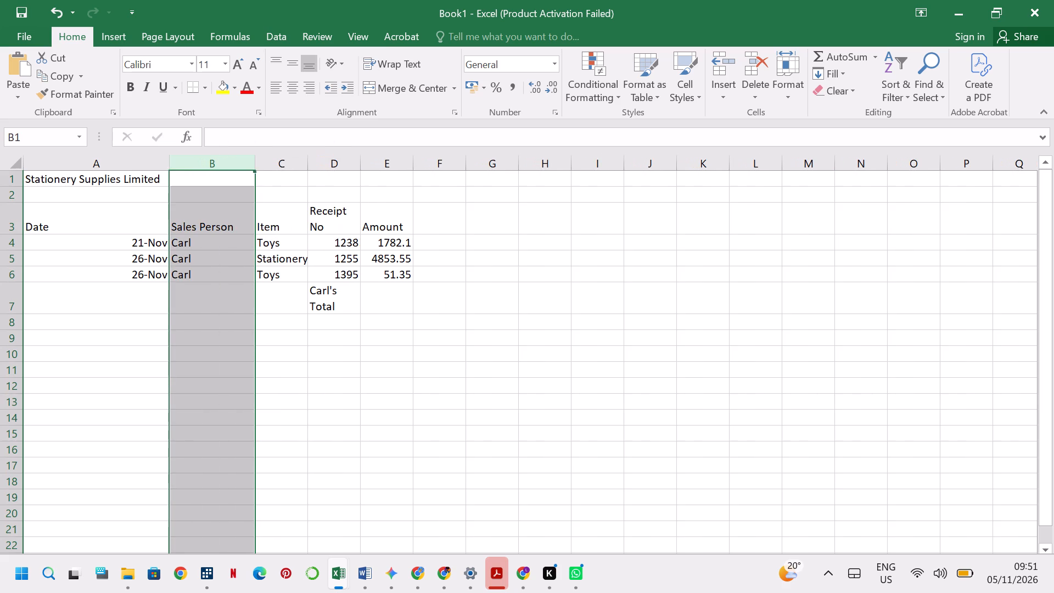
Left-align the contents of the whole Date column, column A.
click(89, 181)
click(109, 169)
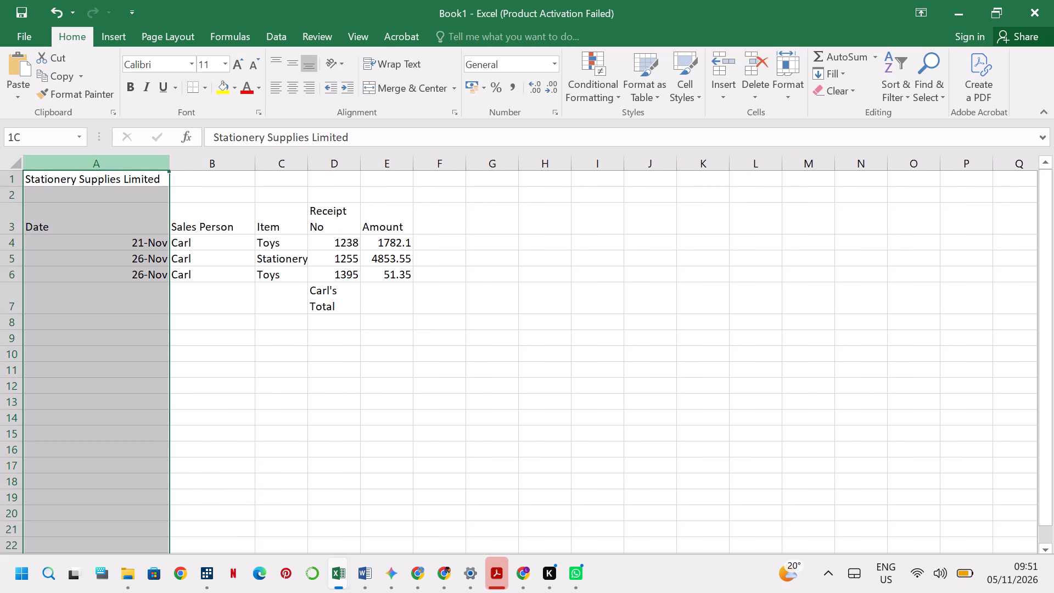
click(271, 87)
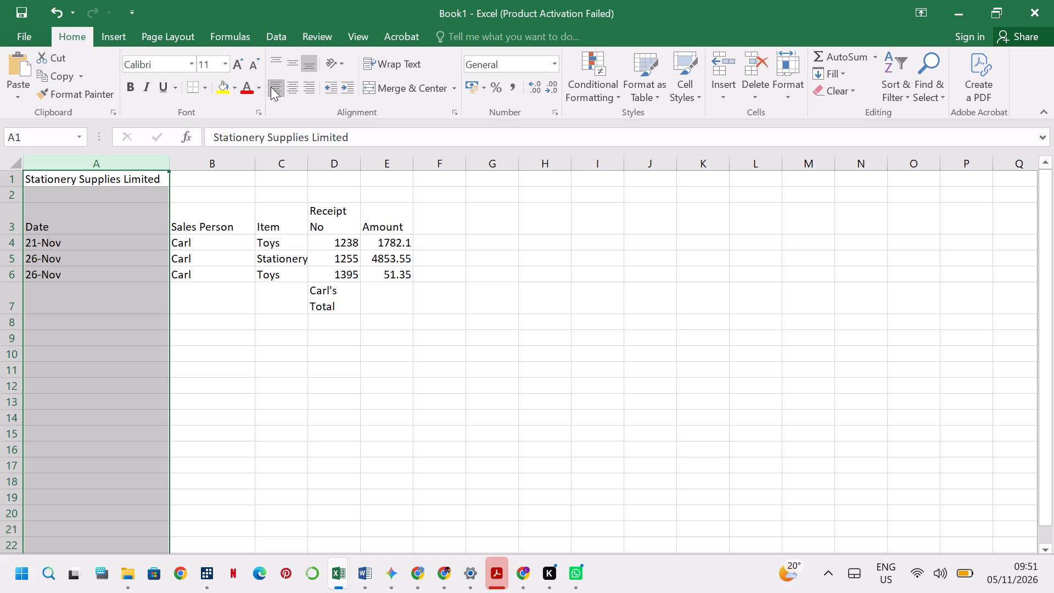
click(251, 405)
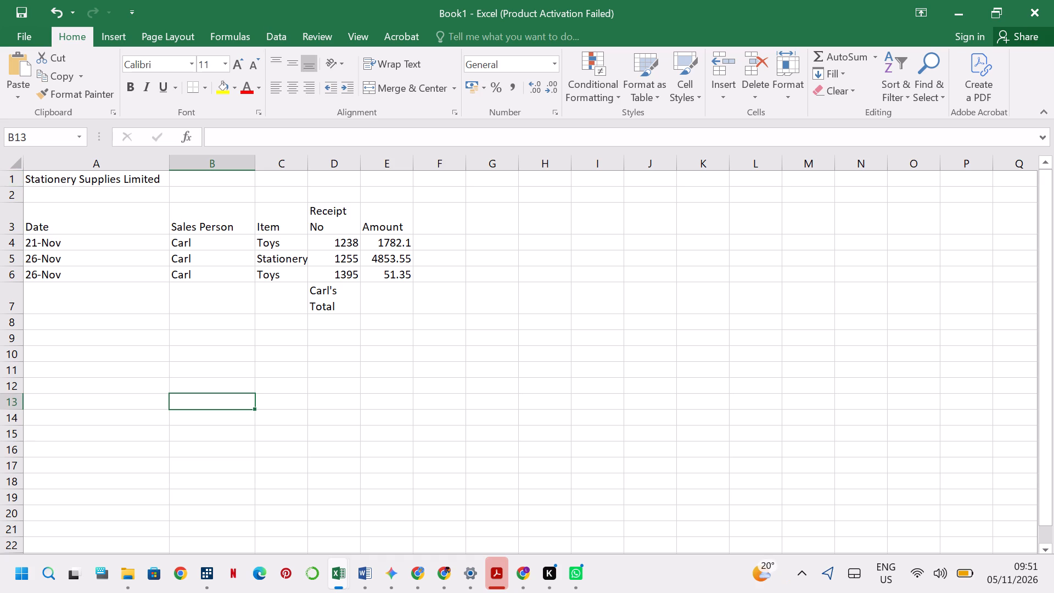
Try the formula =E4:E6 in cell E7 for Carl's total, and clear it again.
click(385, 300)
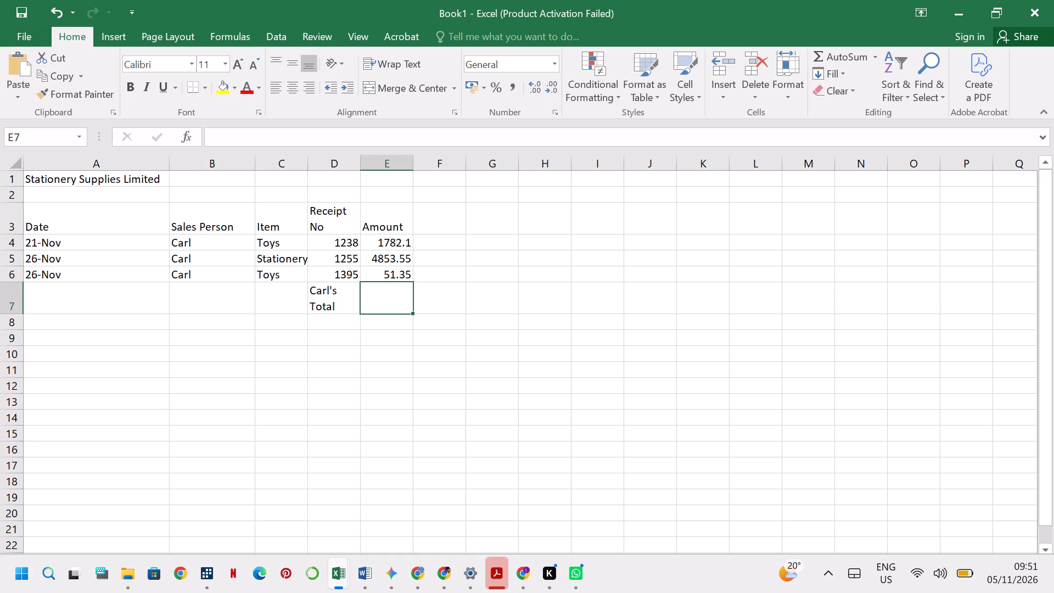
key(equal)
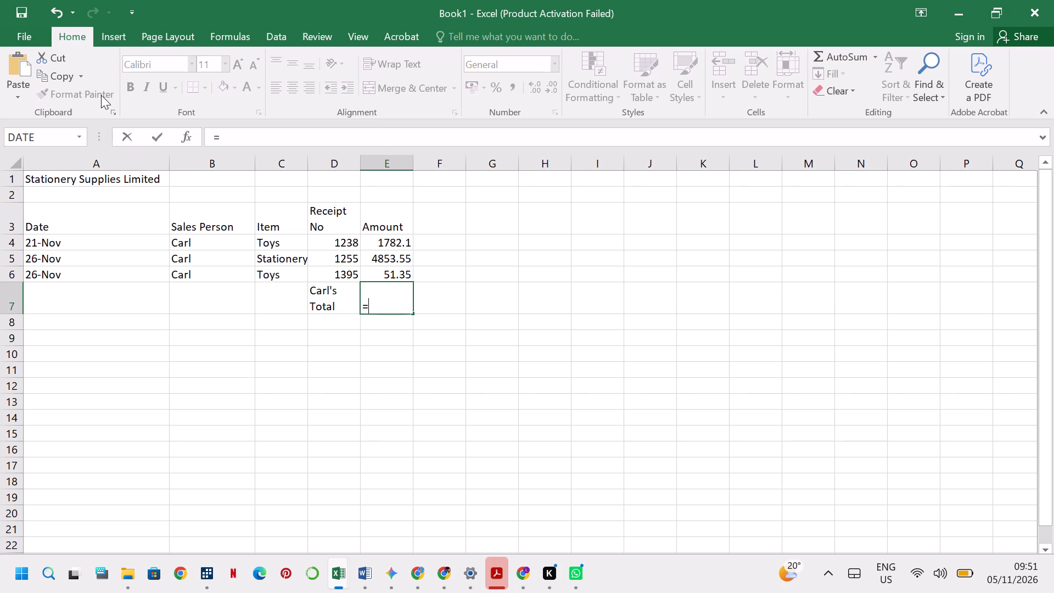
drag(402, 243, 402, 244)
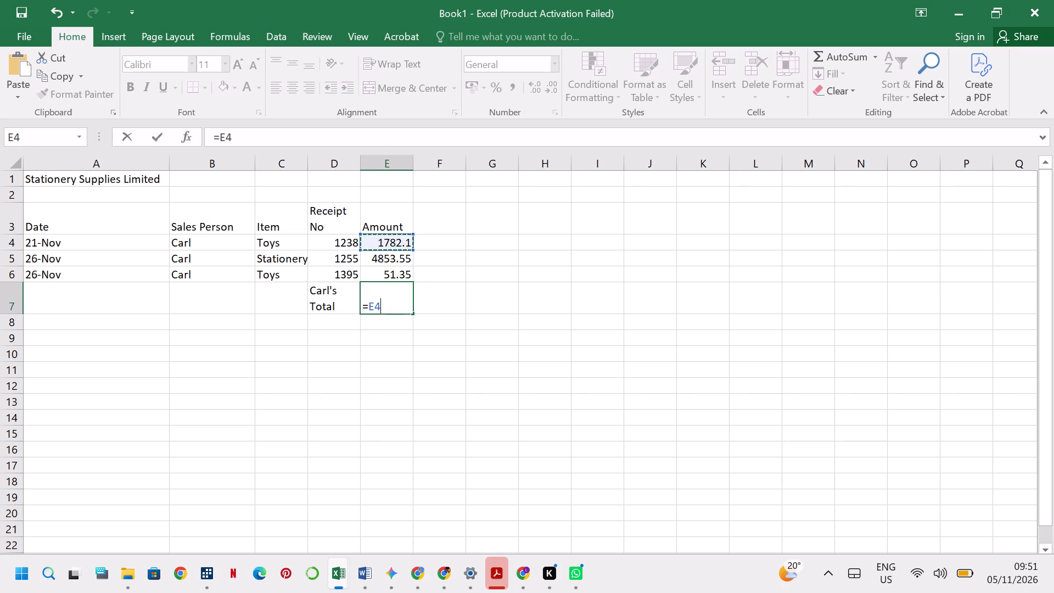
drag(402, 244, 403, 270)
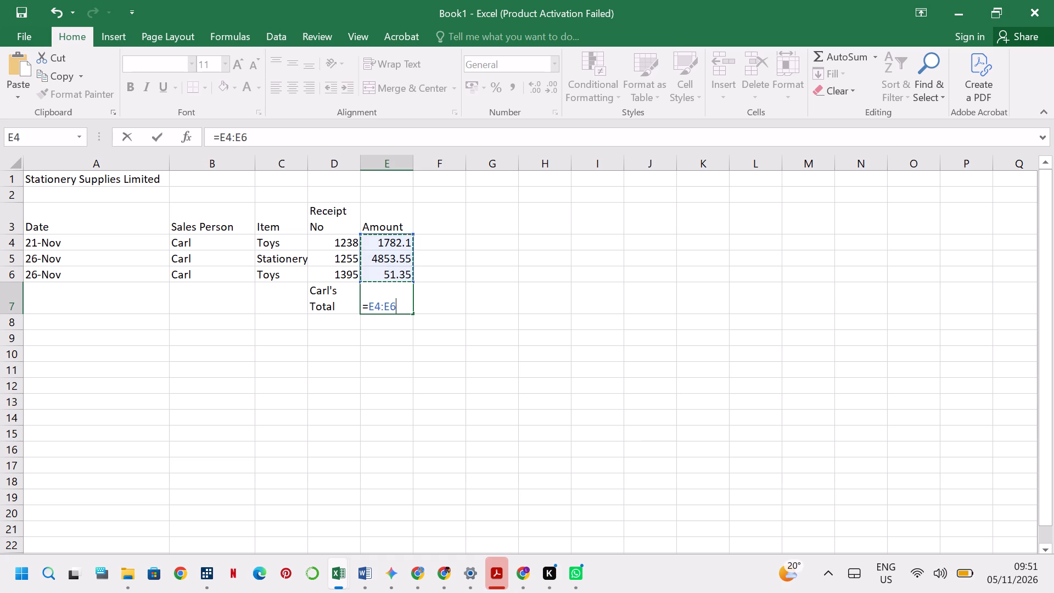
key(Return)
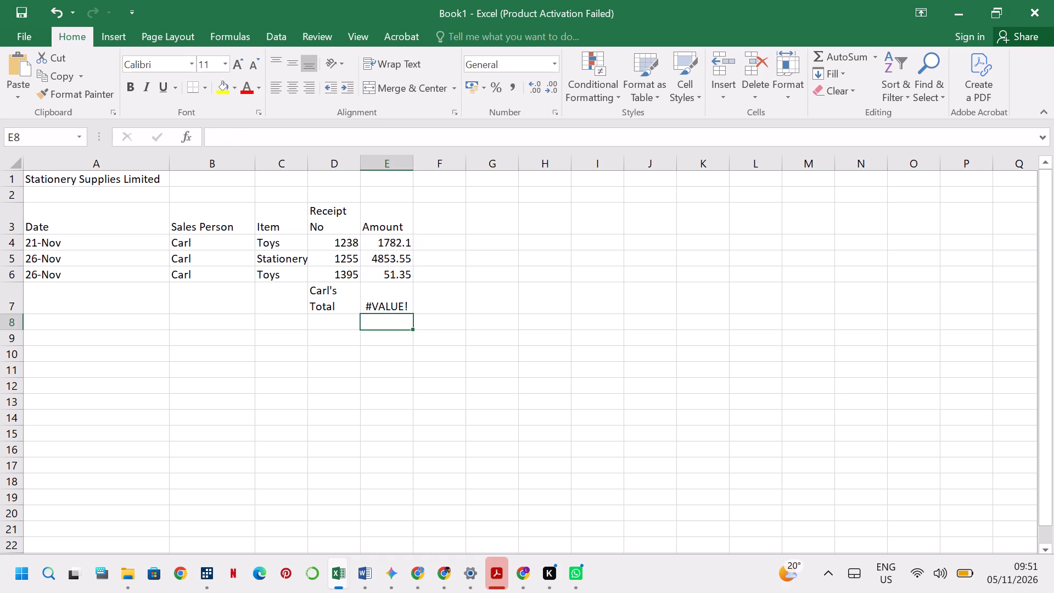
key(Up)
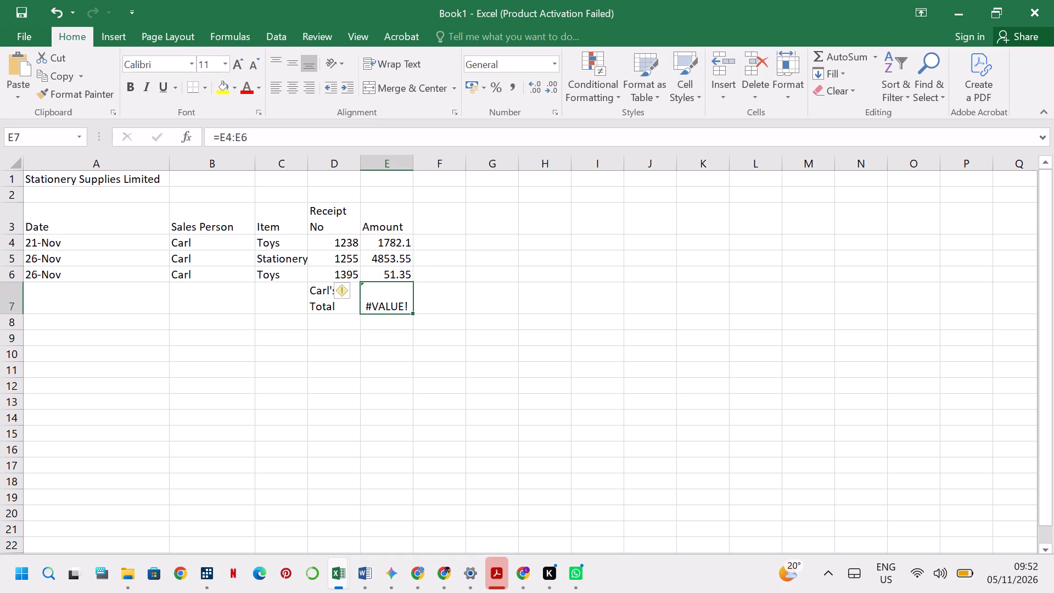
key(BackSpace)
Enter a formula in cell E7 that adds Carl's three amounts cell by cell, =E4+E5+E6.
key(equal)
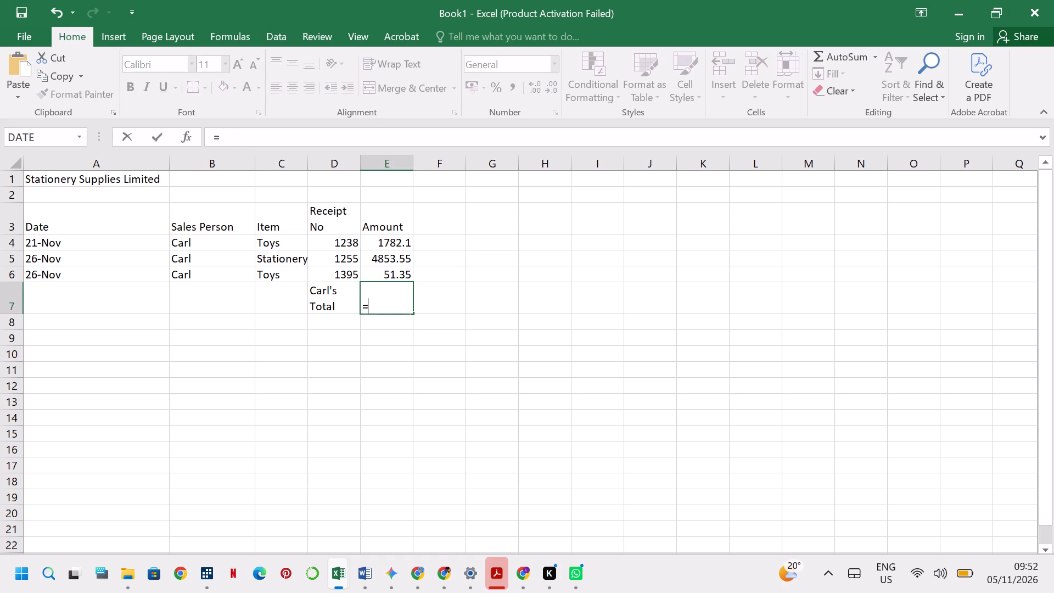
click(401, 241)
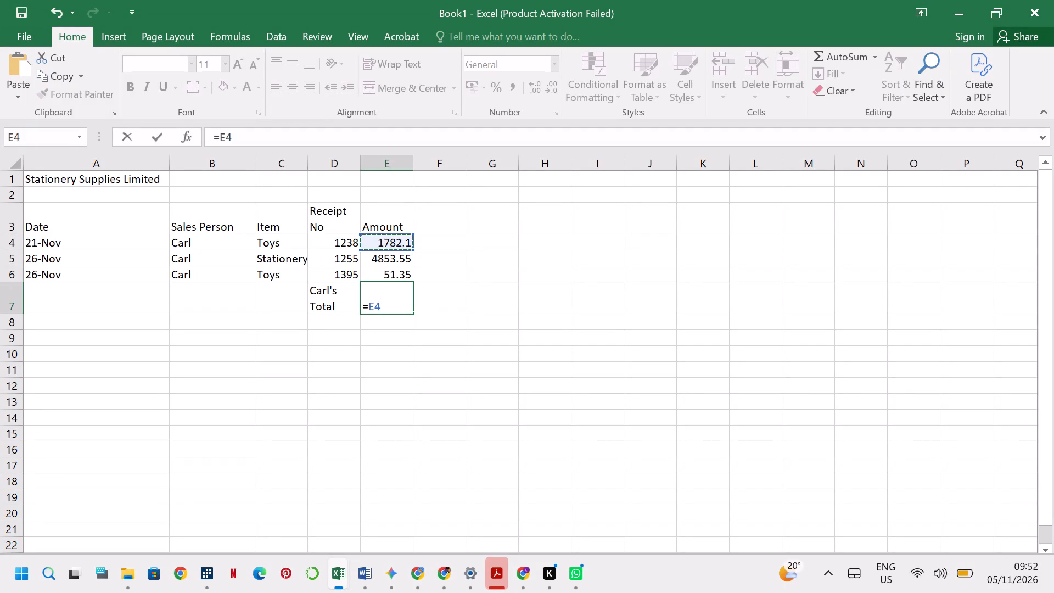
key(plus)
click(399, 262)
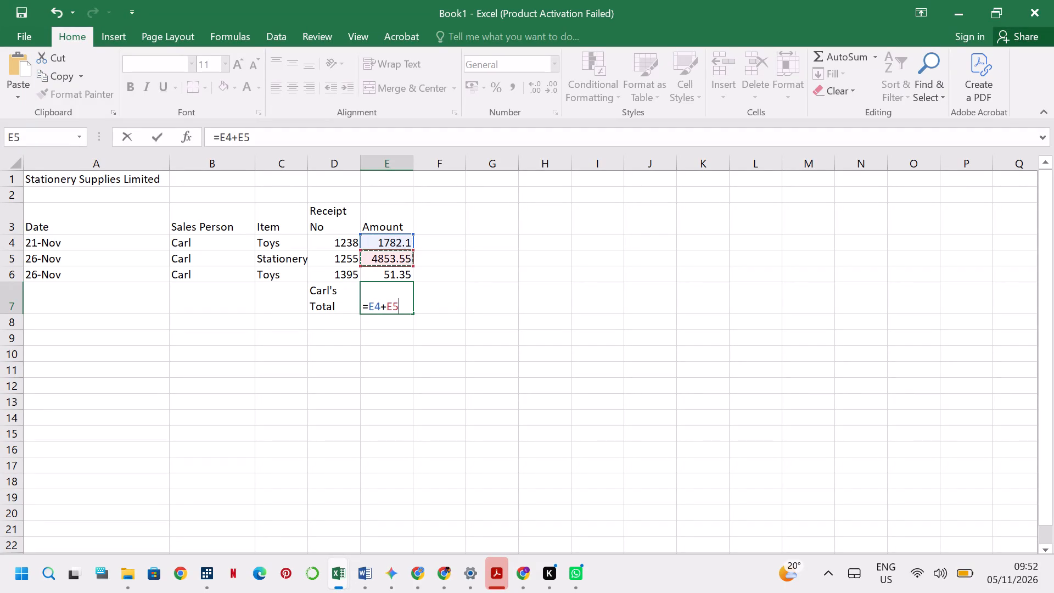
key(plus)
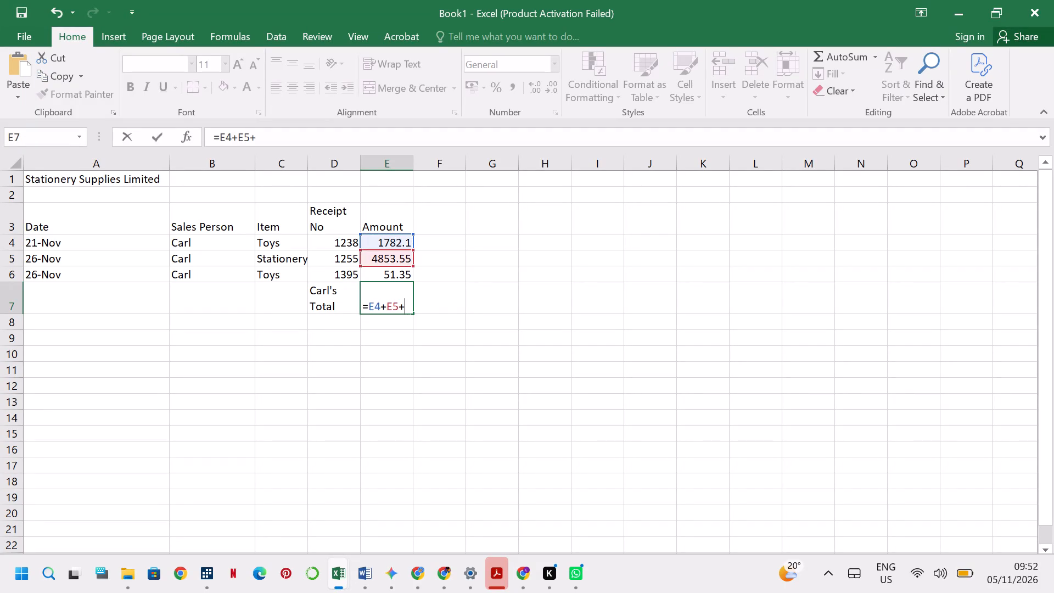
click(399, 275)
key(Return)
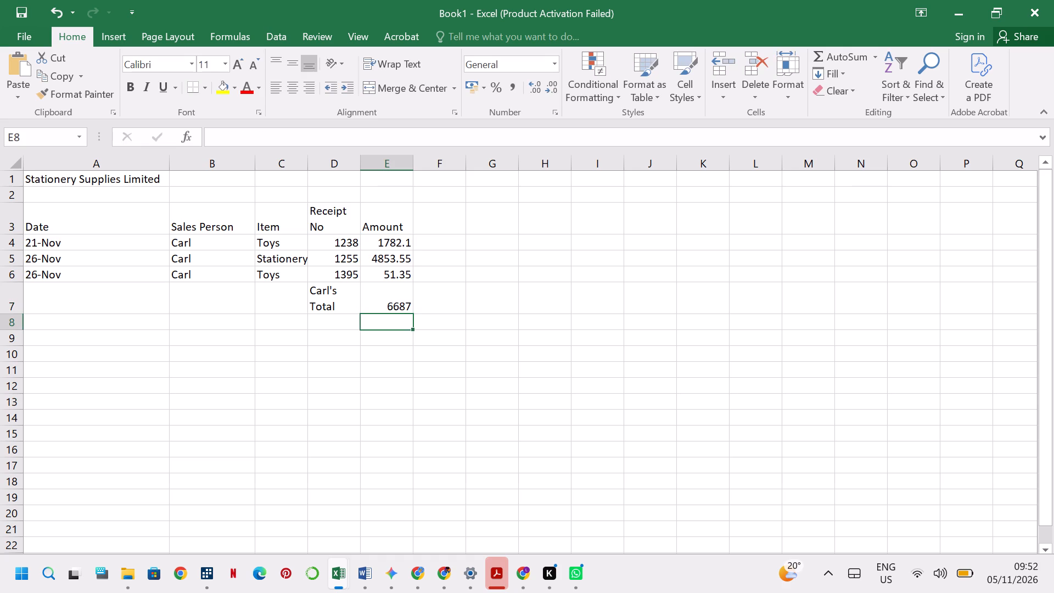
Replace the formula in cell E7 with an AutoSum of Carl's amounts, =SUM(E4:E6).
click(387, 301)
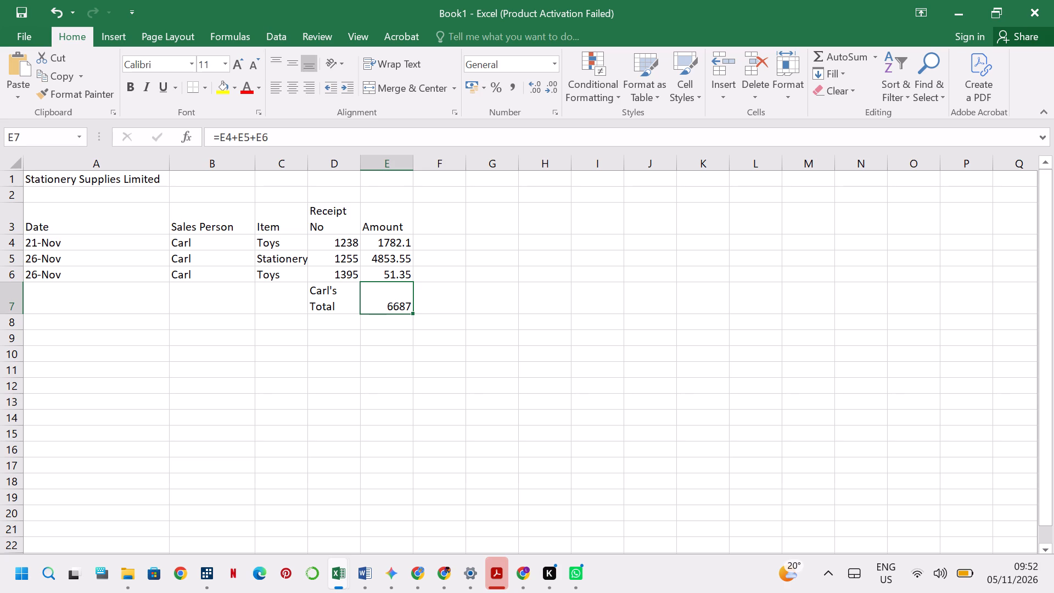
drag(390, 238, 399, 274)
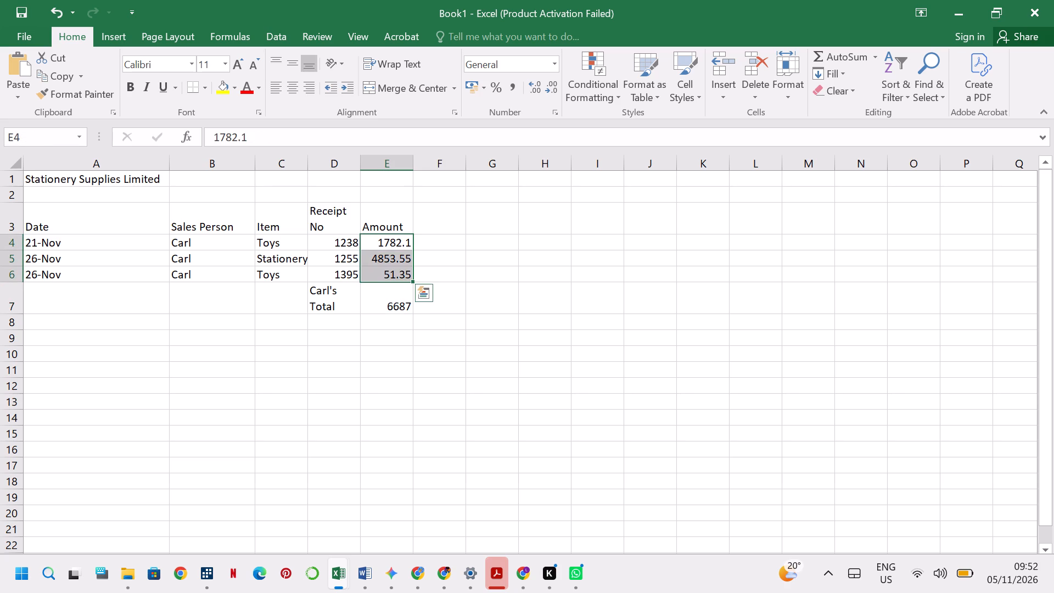
click(388, 298)
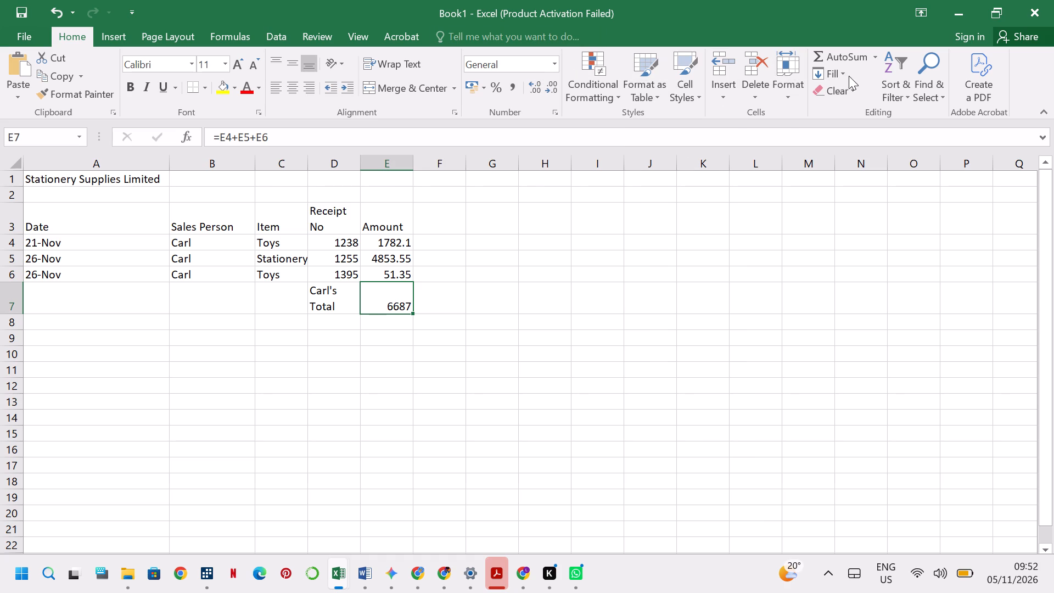
click(849, 59)
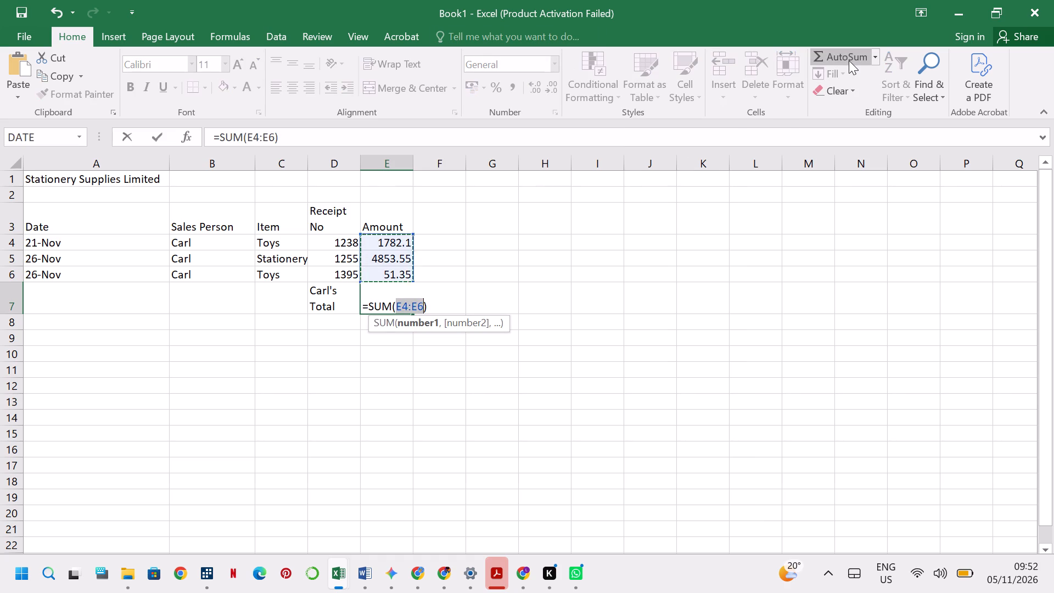
key(Return)
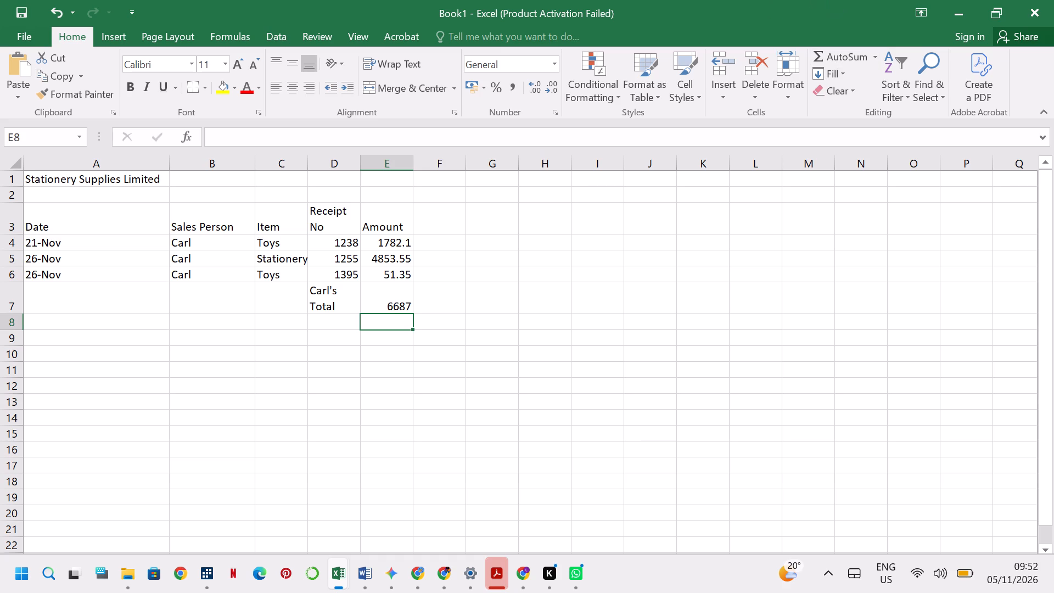
click(377, 294)
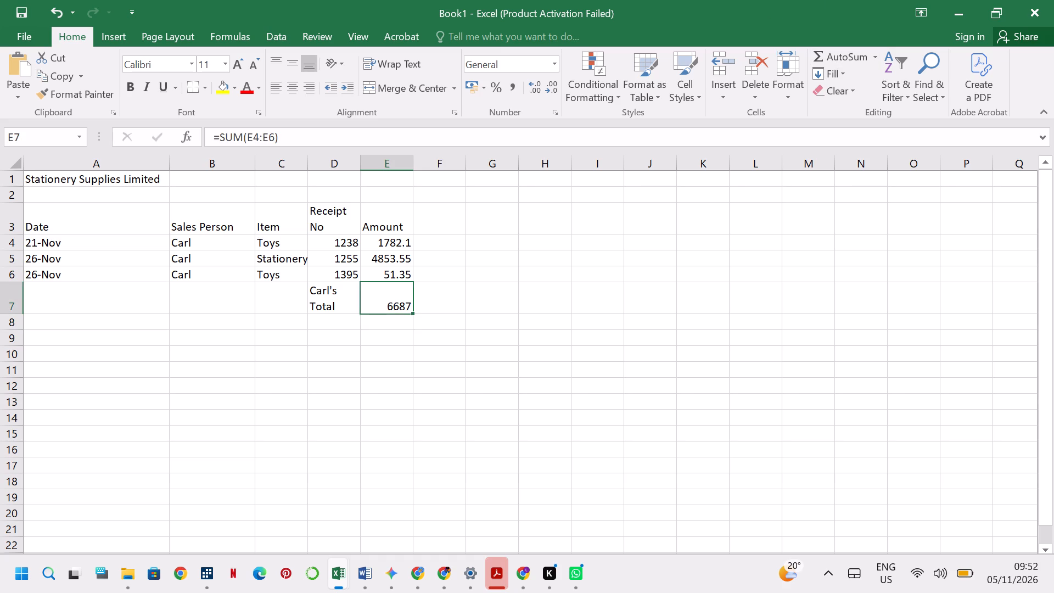
Enter the dates 21-Nov, 24-Nov, 21-Nov and 26-Nov in cells A8 to A11, below Carl's total row.
click(99, 321)
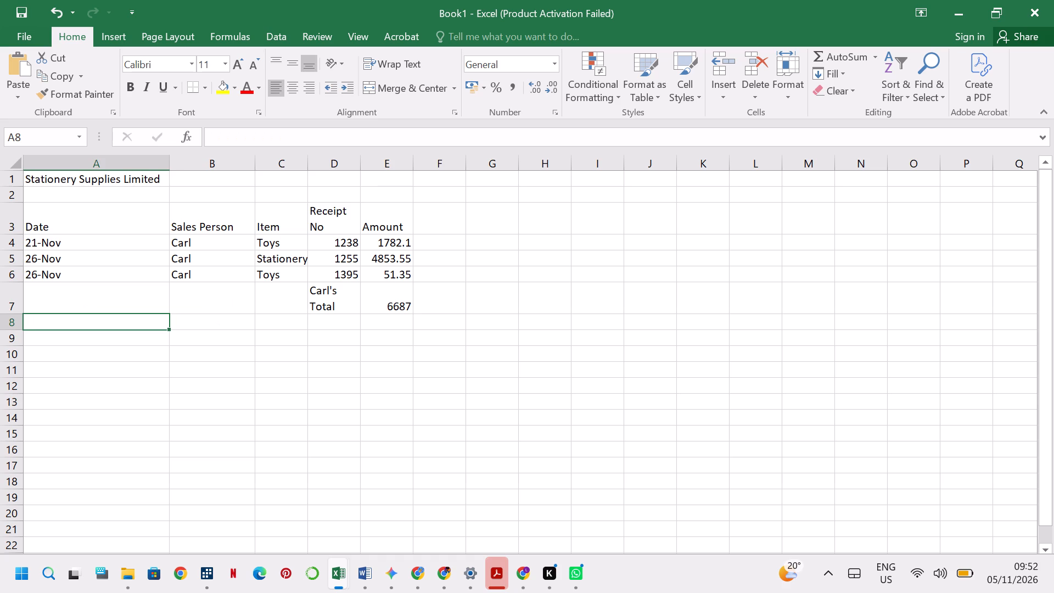
text(21-)
key(space)
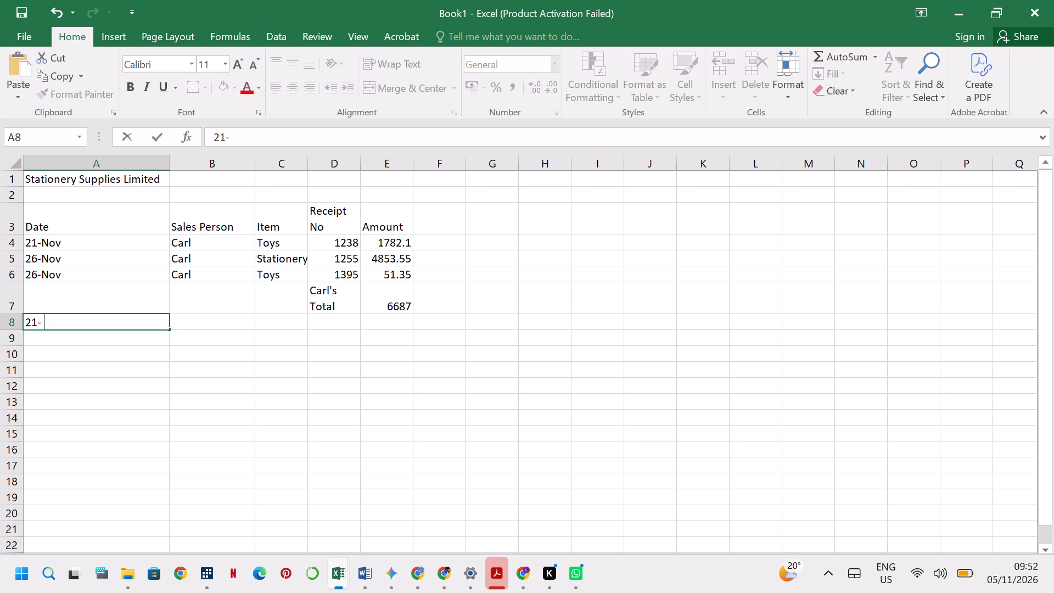
key(BackSpace)
key(Down)
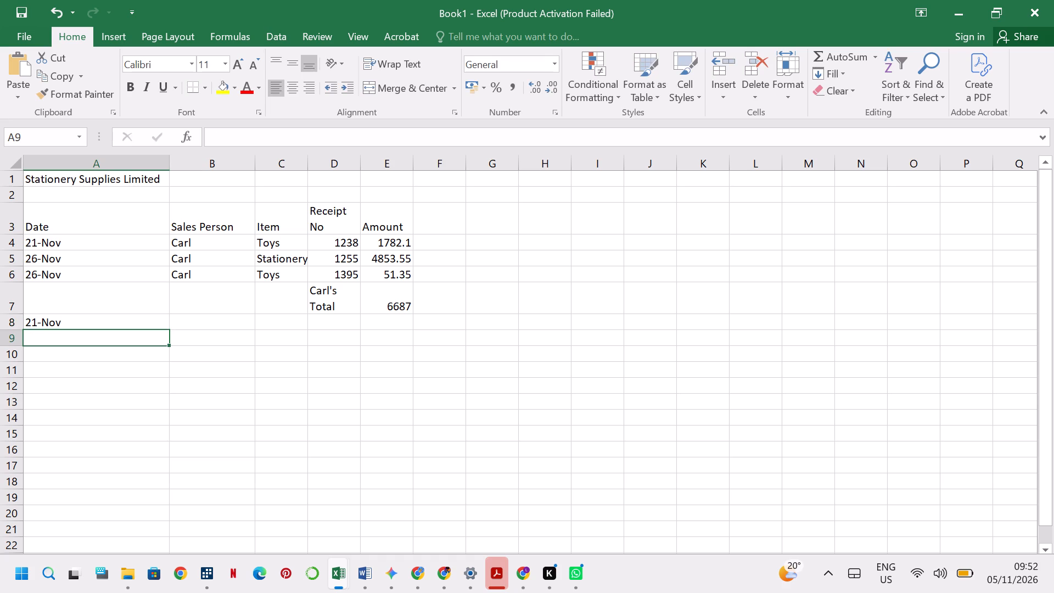
text(24)
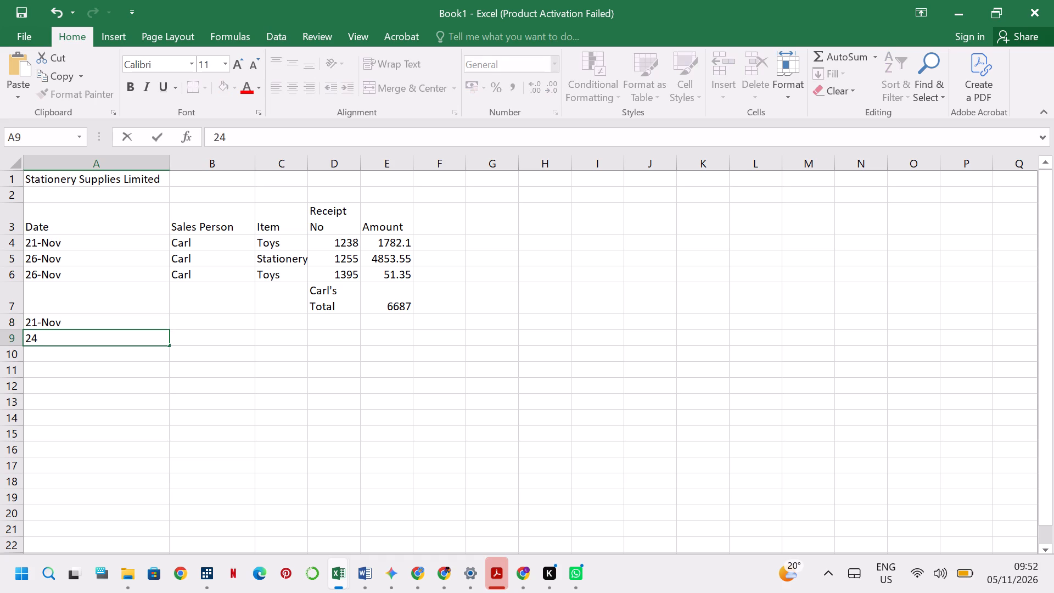
key(minus)
text(ov)
key(Down)
text(21)
key(minus)
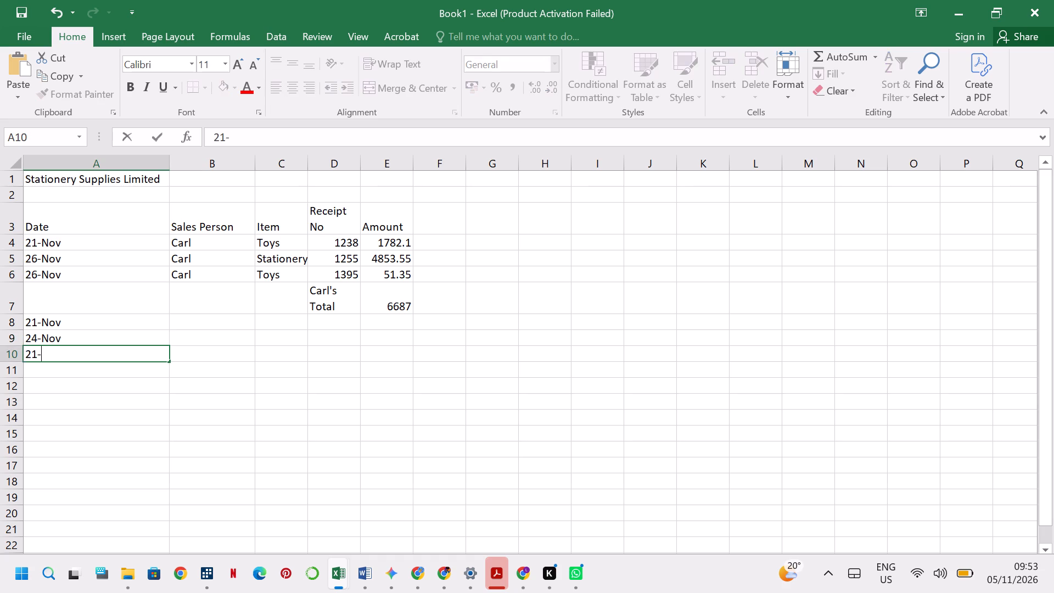
text(ov)
key(Down)
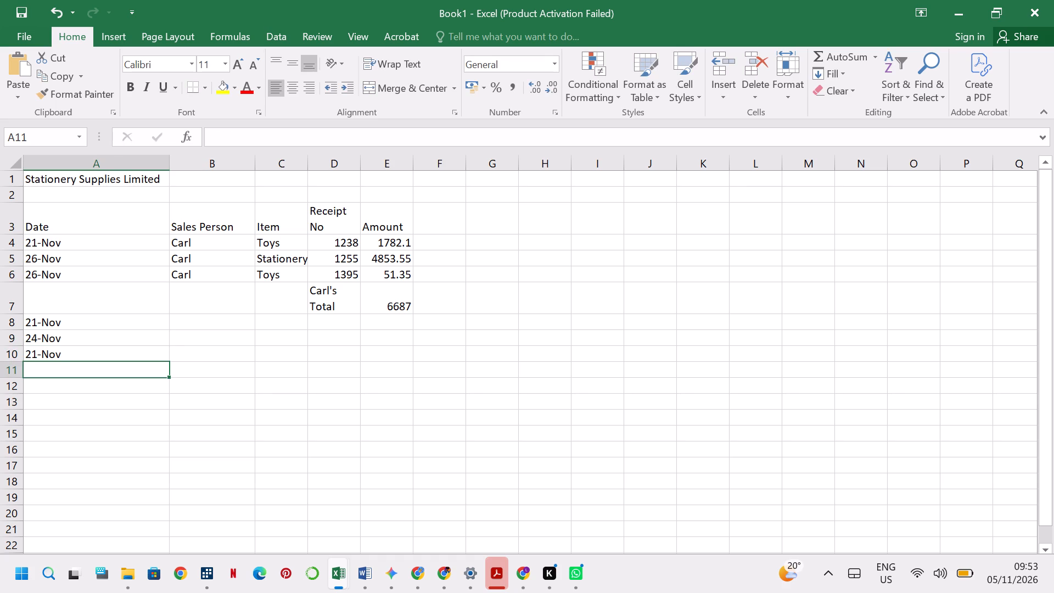
text(26)
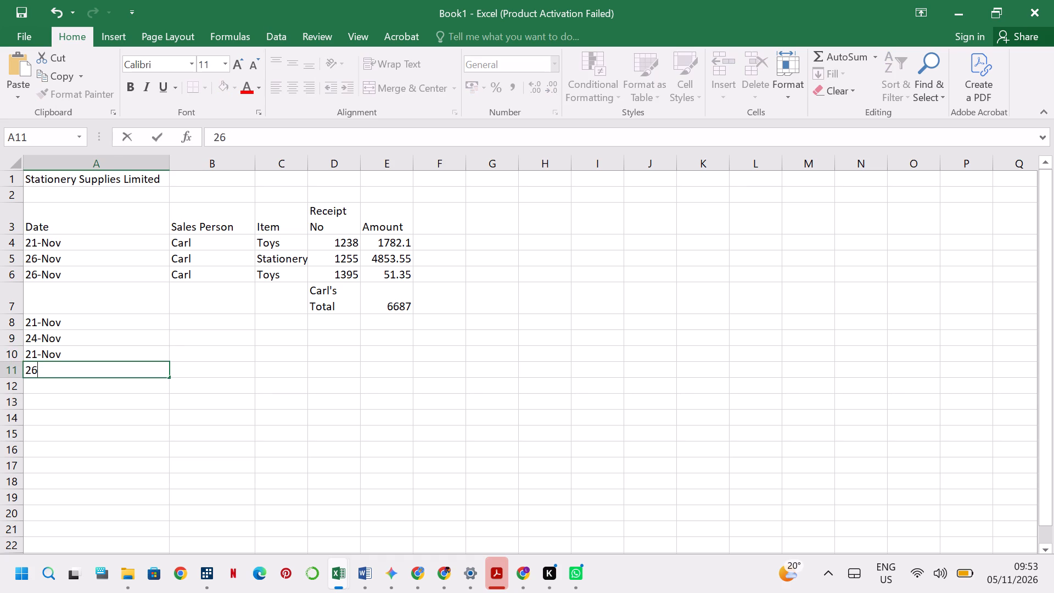
key(minus)
text(ov)
key(Right)
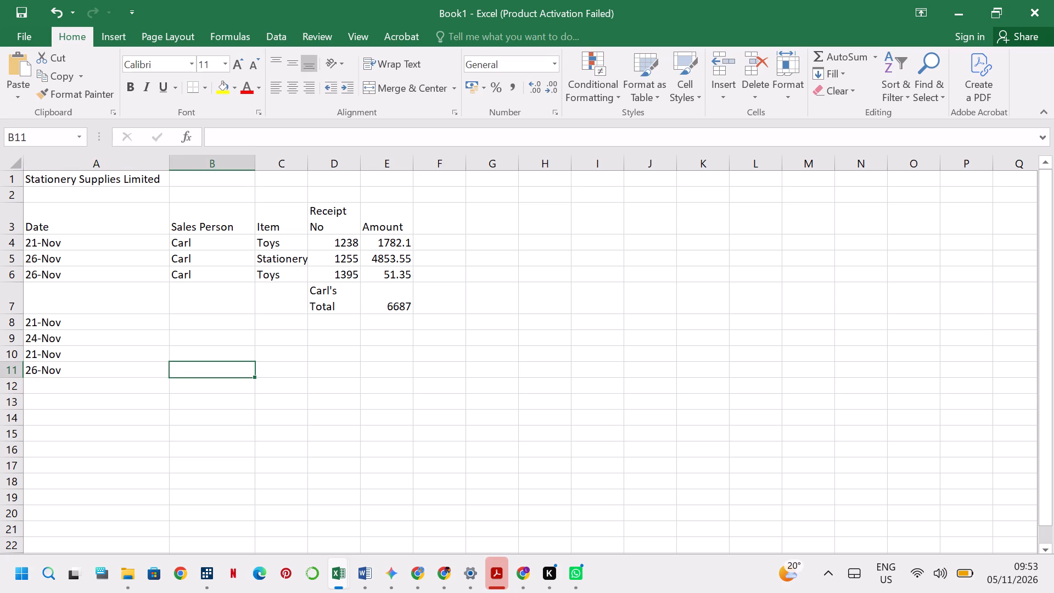
Enter John as the sales person in cells B8 to B11, beside the four dates below Carl's total row.
key(o)
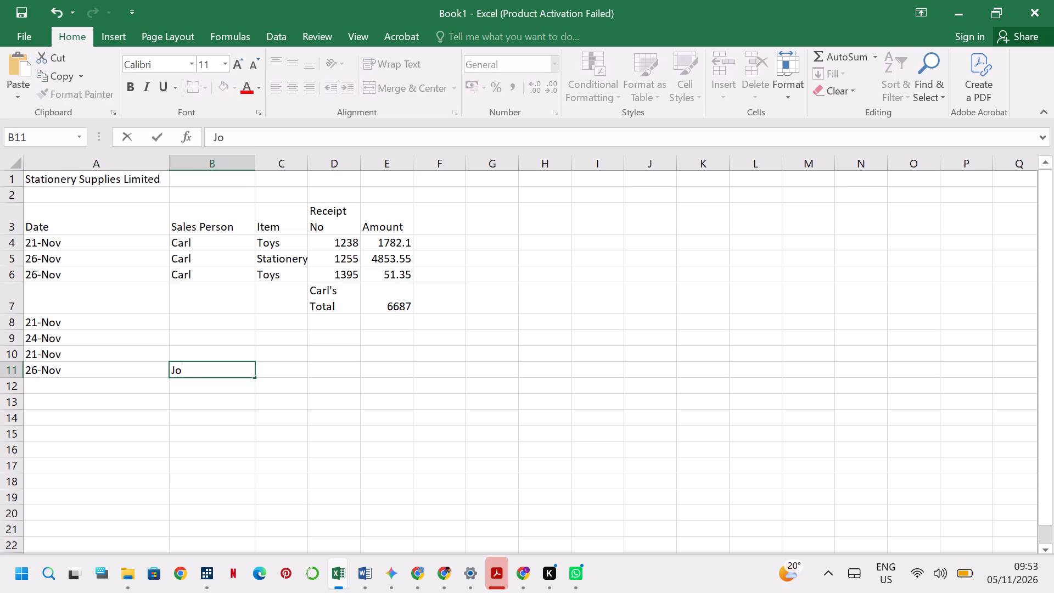
text(hn)
key(Up)
text(jo)
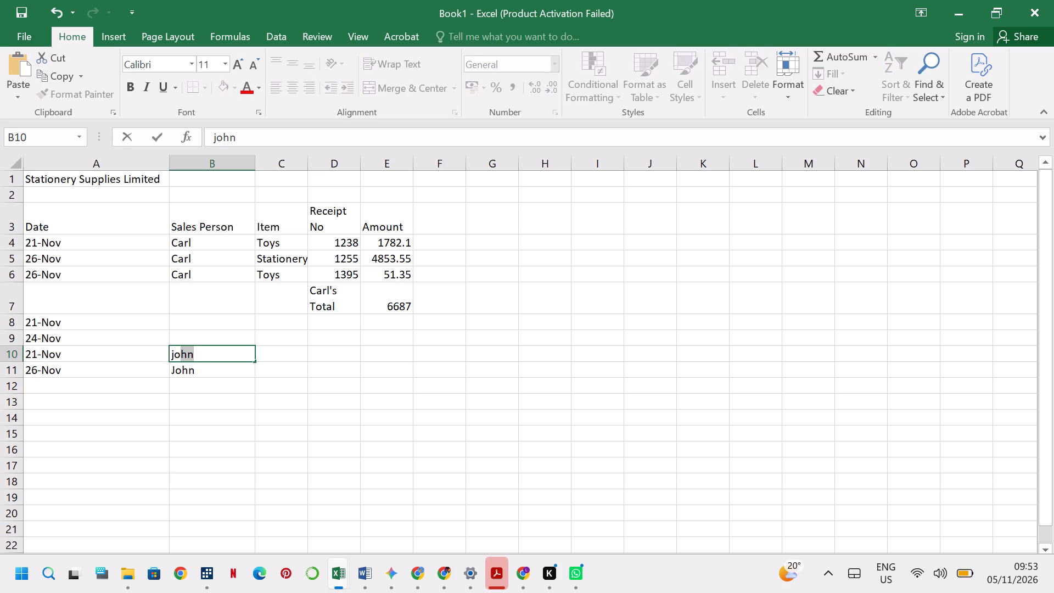
key(Return)
key(Up)
key(Up)
key(Up)
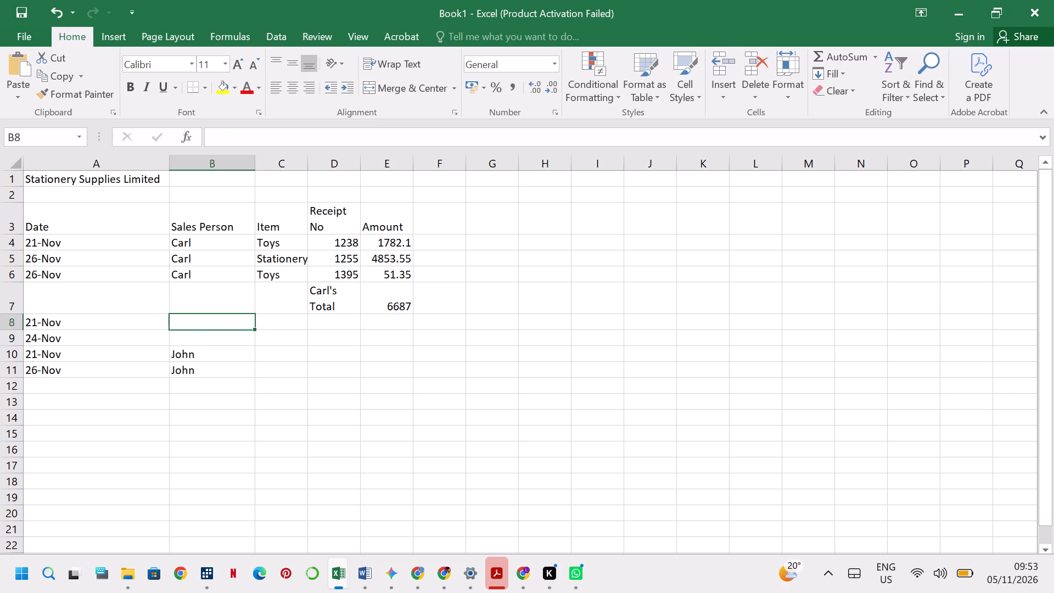
text(joh)
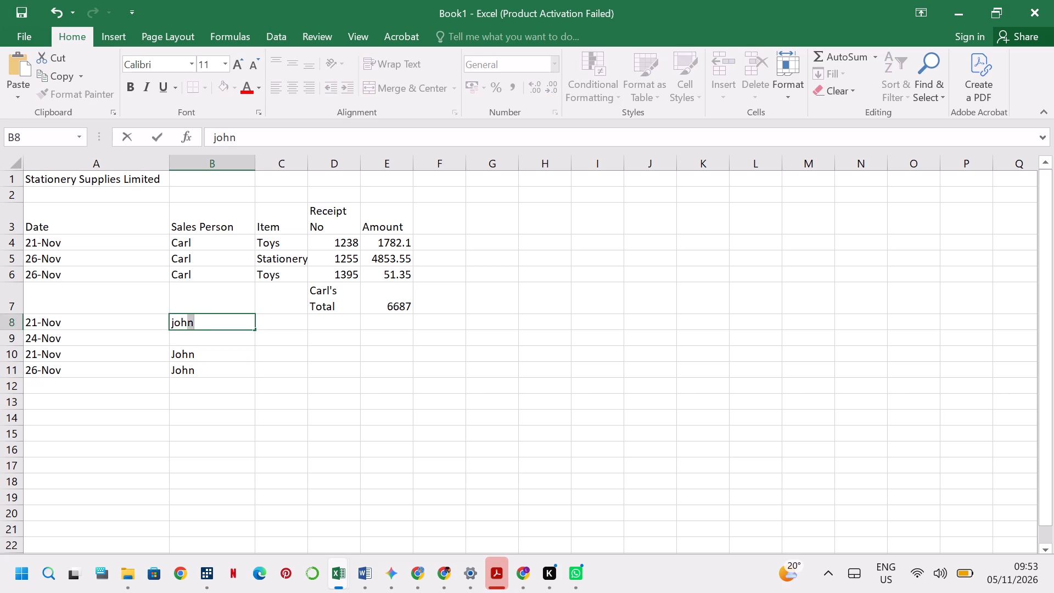
key(Return)
text(jo)
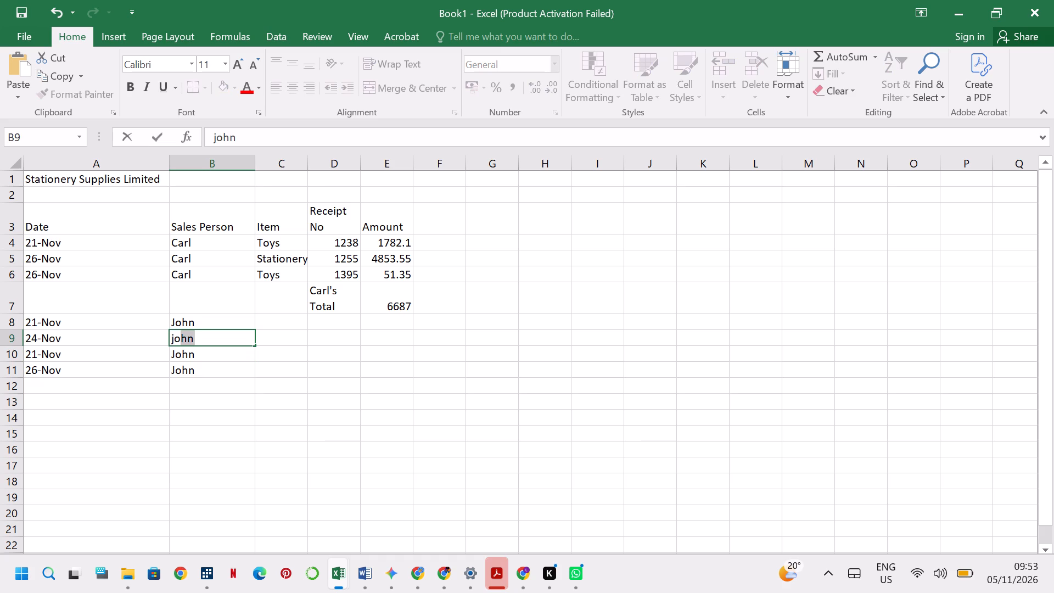
key(Return)
Enter the items Cards, Books, Toys and Toys in cells C8 to C11 for John's rows.
key(Up)
key(Up)
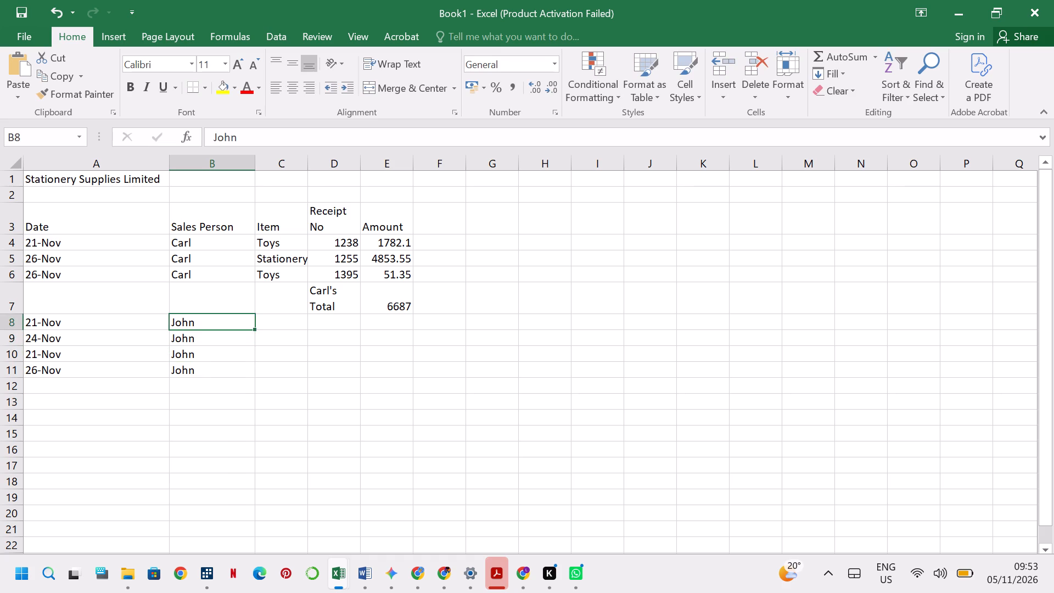
key(Right)
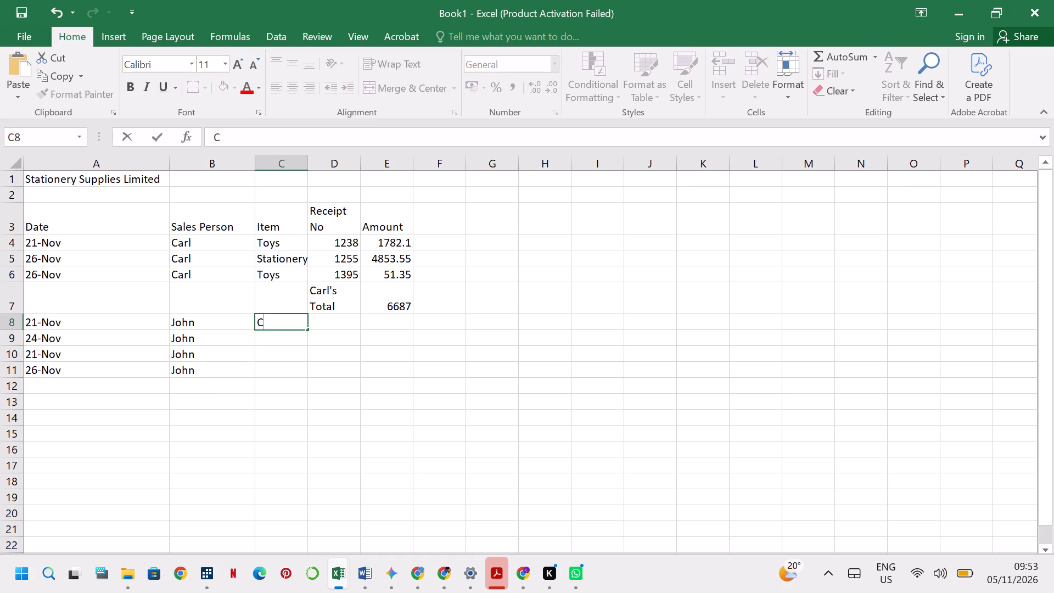
text(ards)
key(Down)
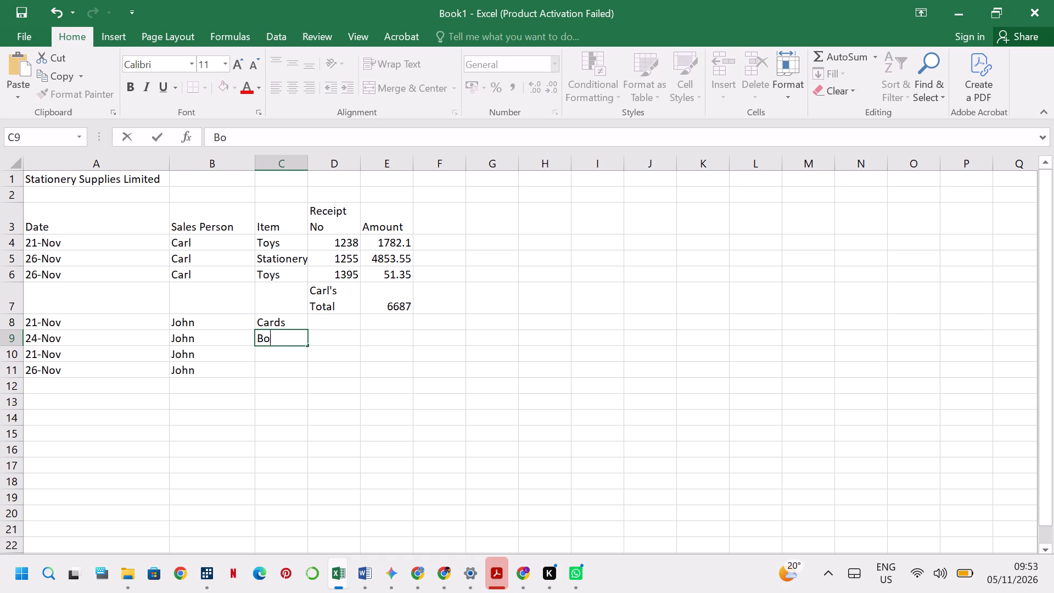
key(Down)
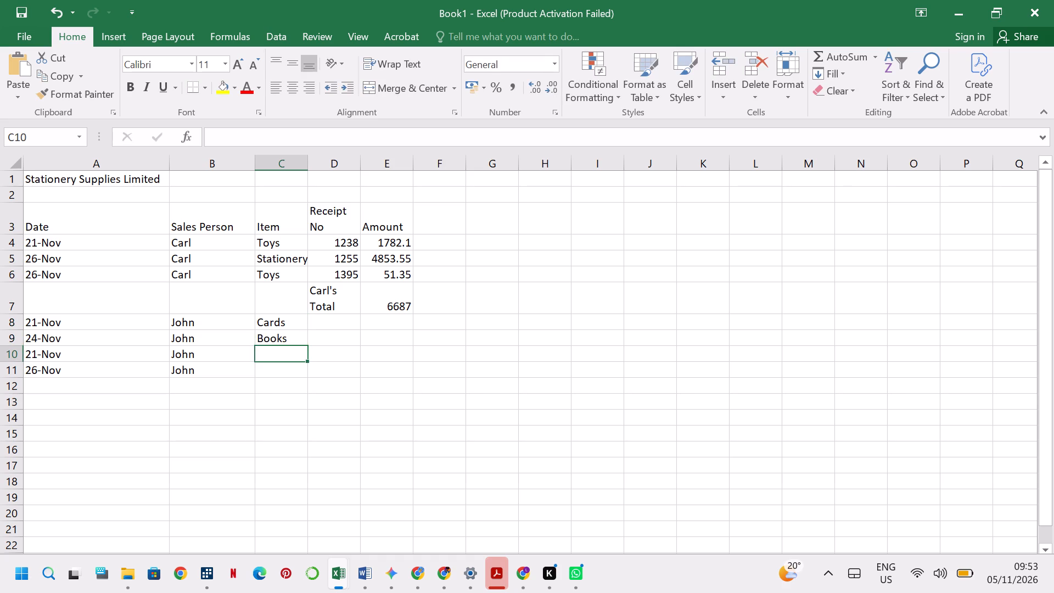
key(t)
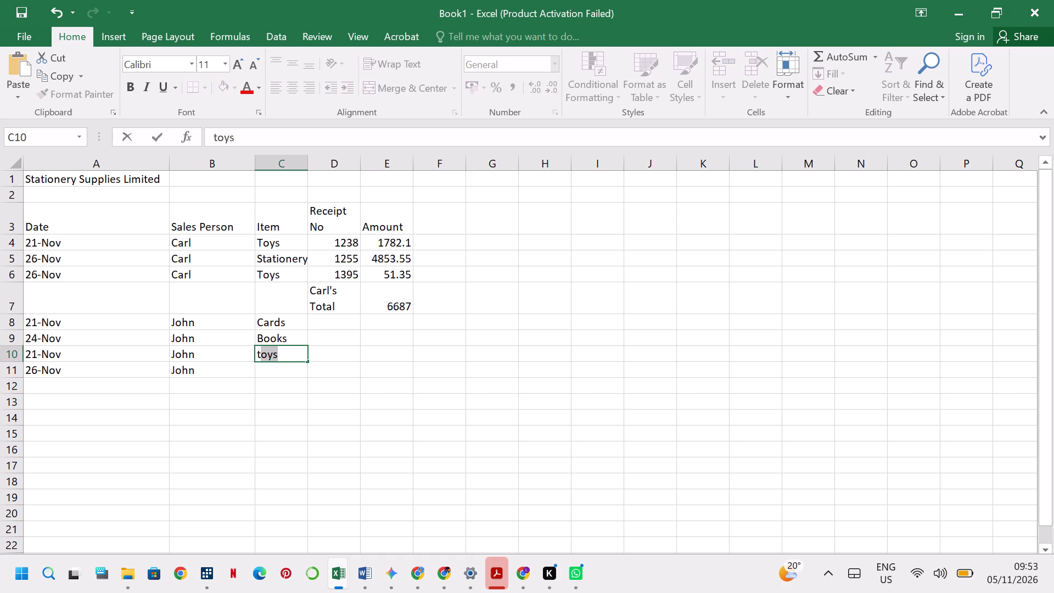
key(Return)
key(t)
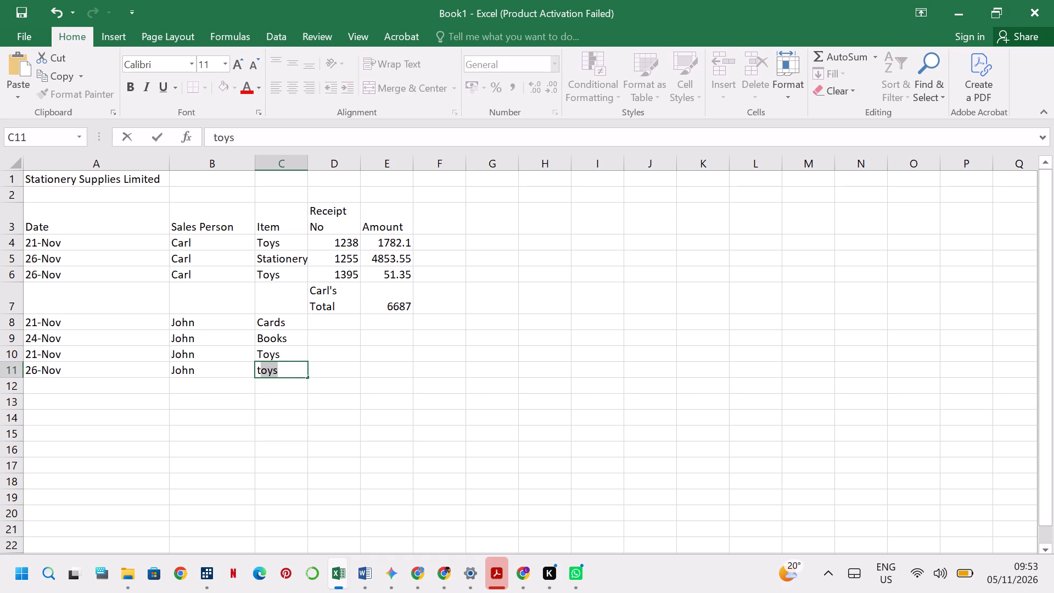
key(Return)
Enter the receipt numbers 1141, 1982, 1885 and 1875 in cells D8 to D11 for John's rows.
key(Up)
key(Up)
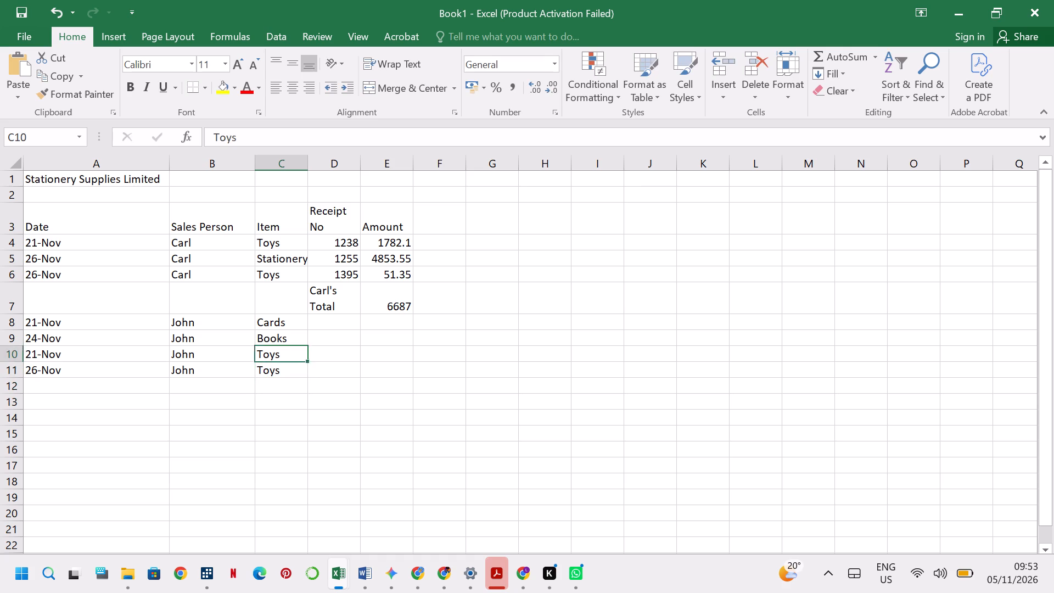
key(Up)
key(Up)
key(Right)
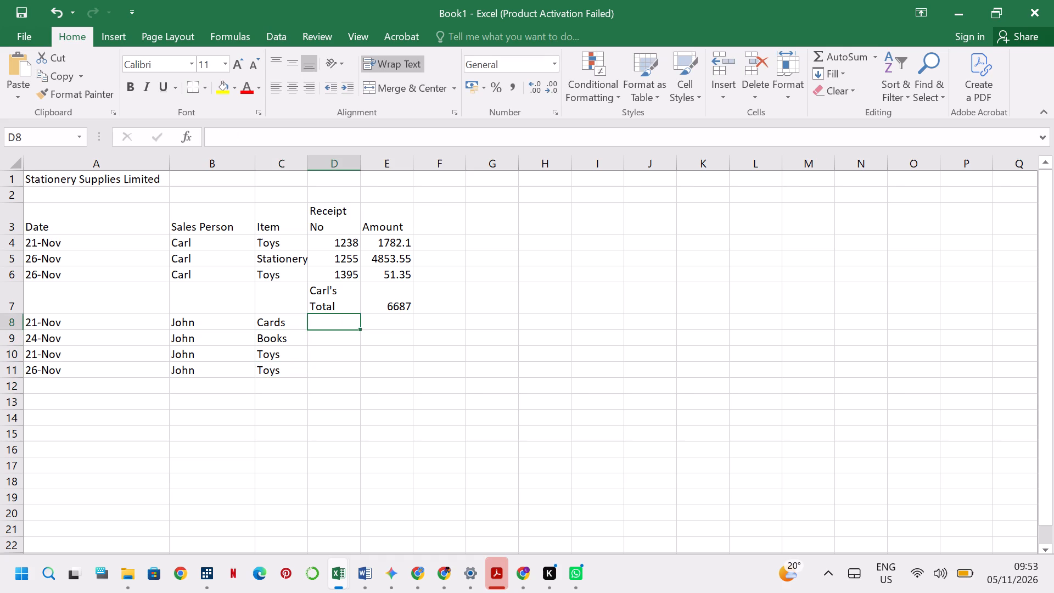
text(1141)
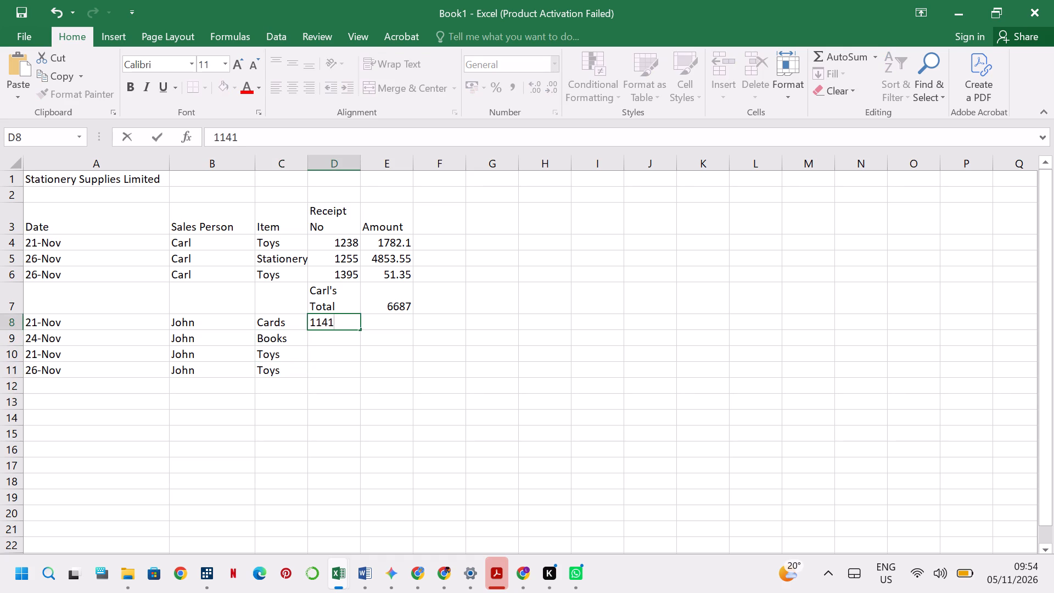
key(Down)
text(1982)
key(Down)
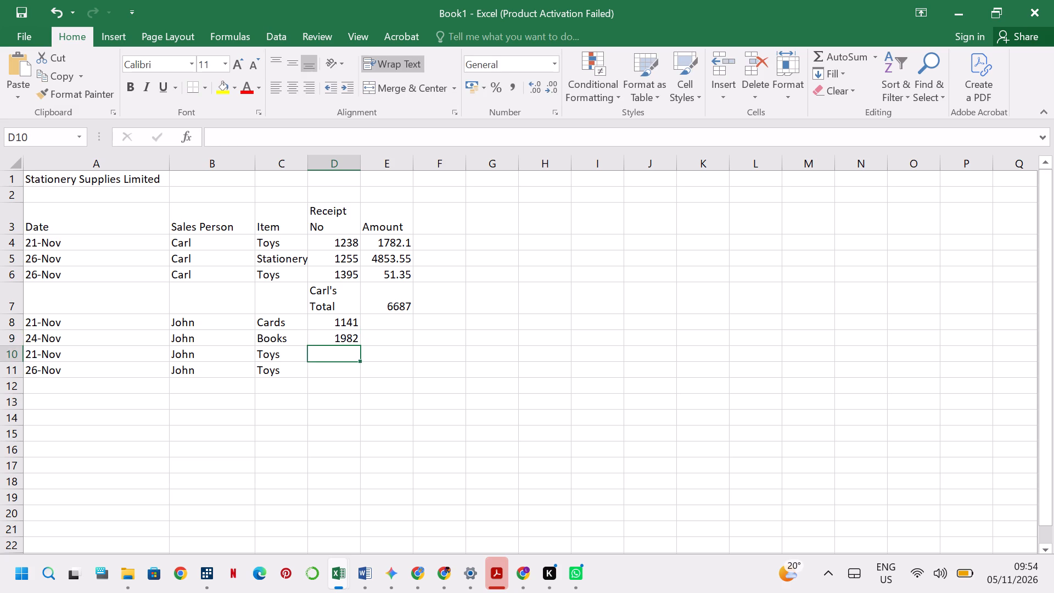
text(1885)
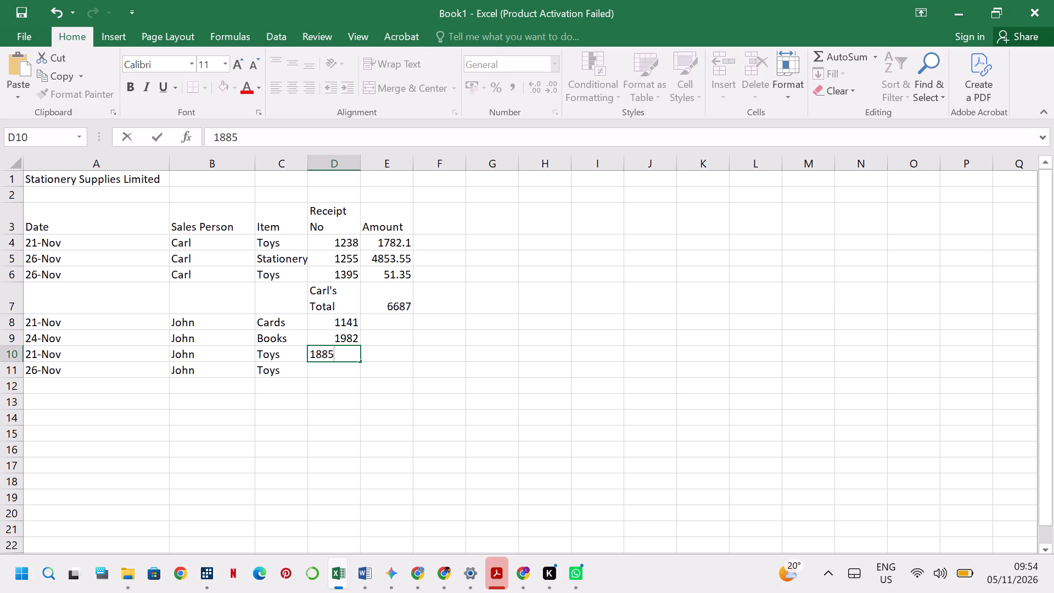
key(Down)
text(1875)
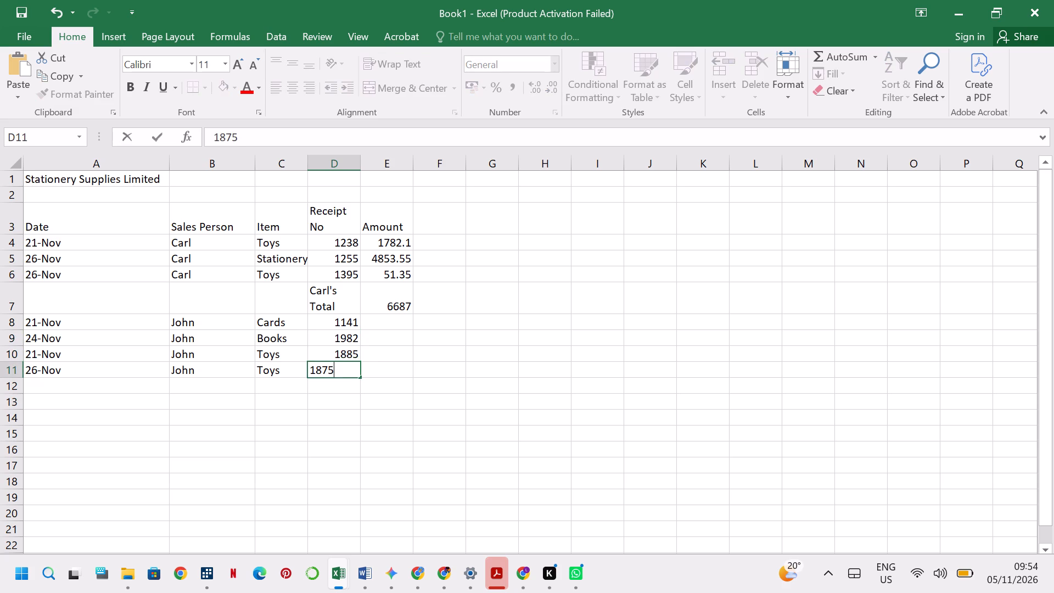
Enter John's amounts from the bottom row up: 62.75 in E11, 561.50 in E10, 442.60 in E9 and 91.15 in E8.
key(Right)
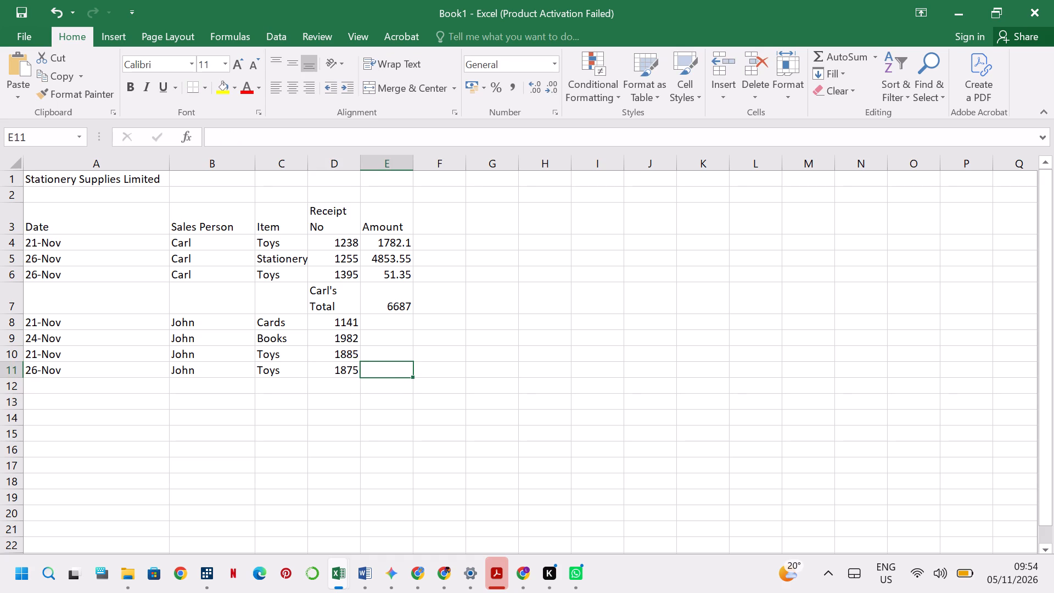
text(62.75)
key(Up)
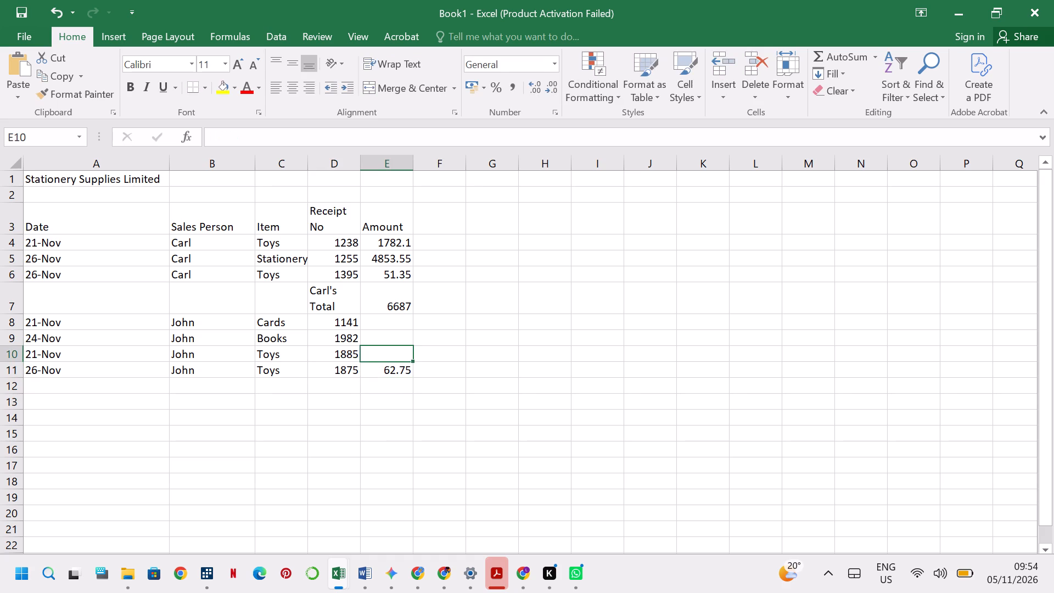
text(561)
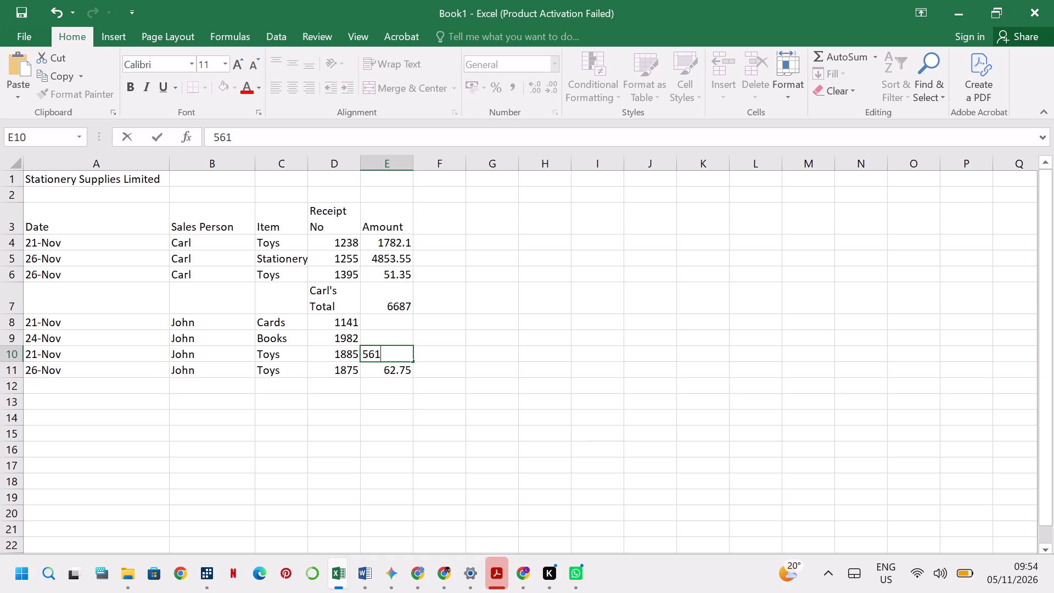
text(.50)
key(Up)
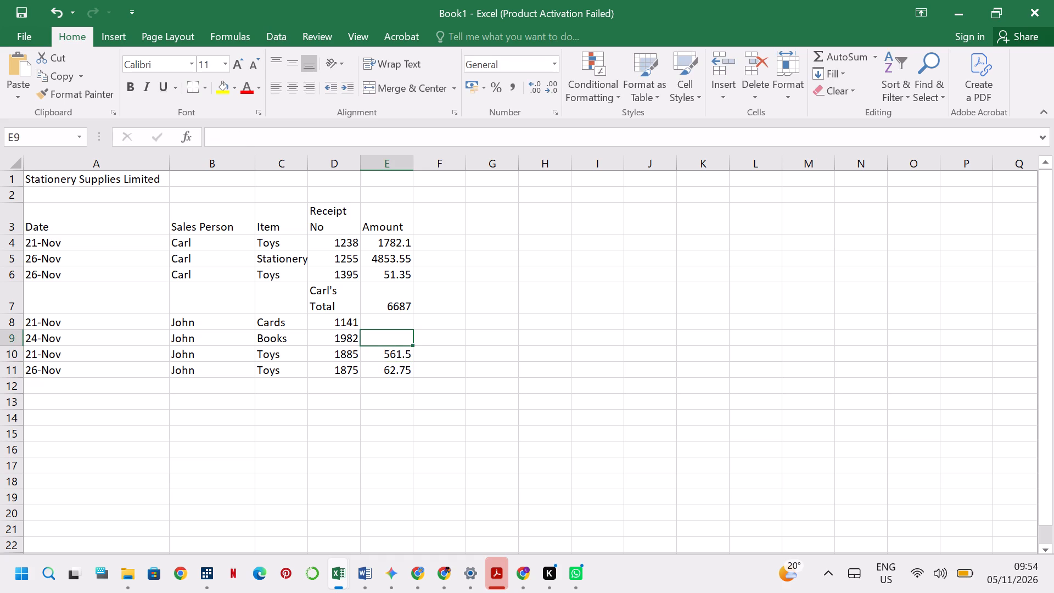
text(442.)
text(60)
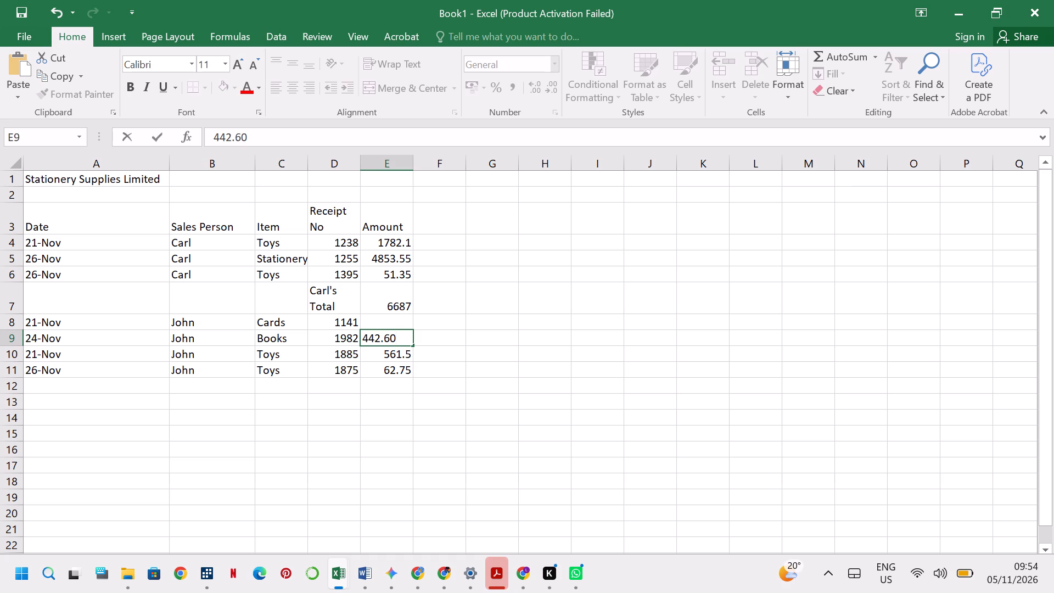
key(Up)
text(91)
key(period)
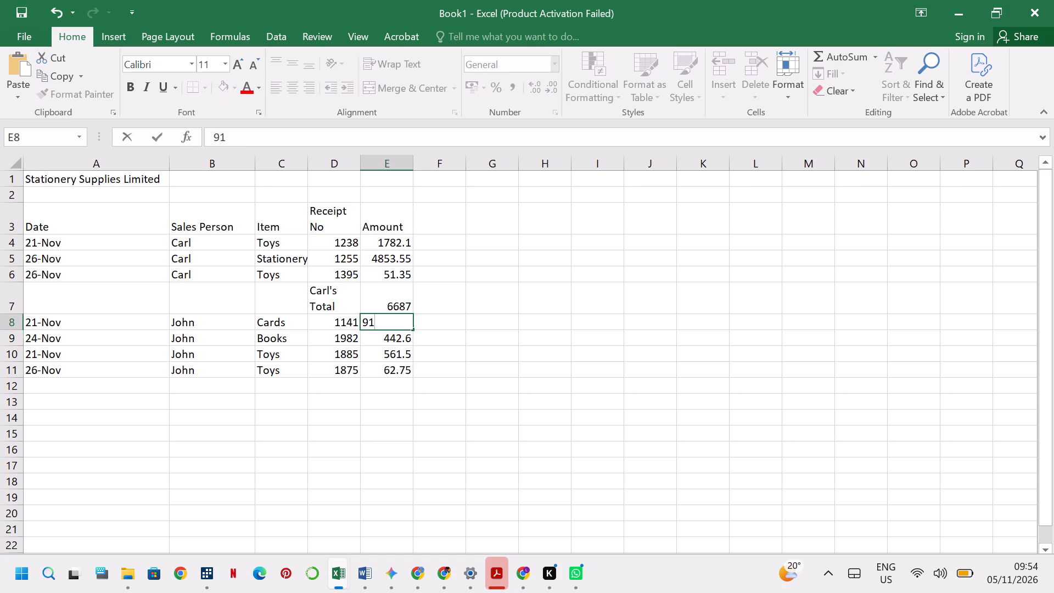
text(15)
Enter the label John's Total in cell D12, below John's receipt numbers.
click(323, 387)
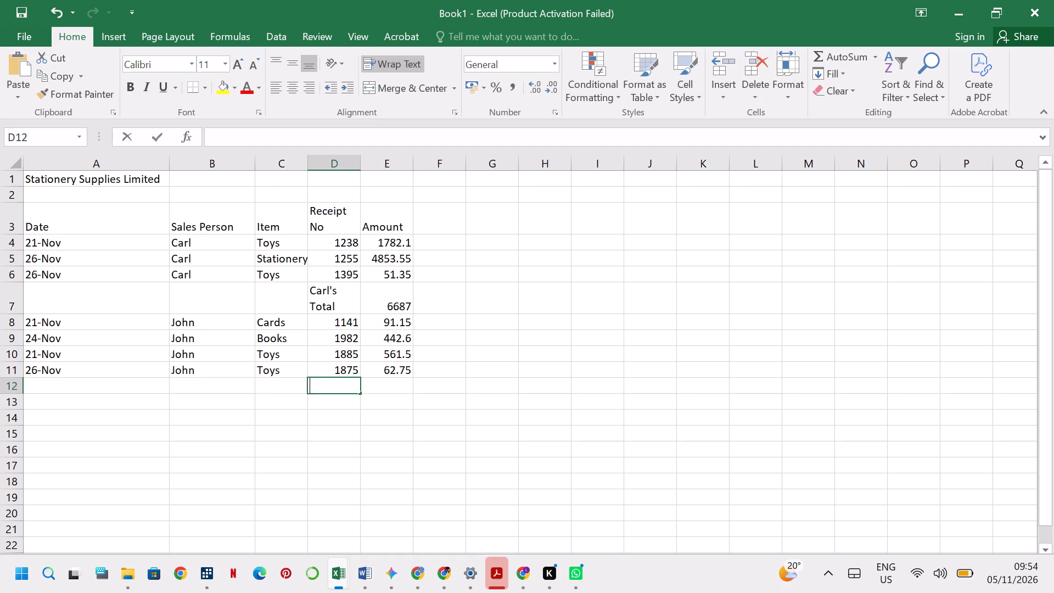
text(ohn)
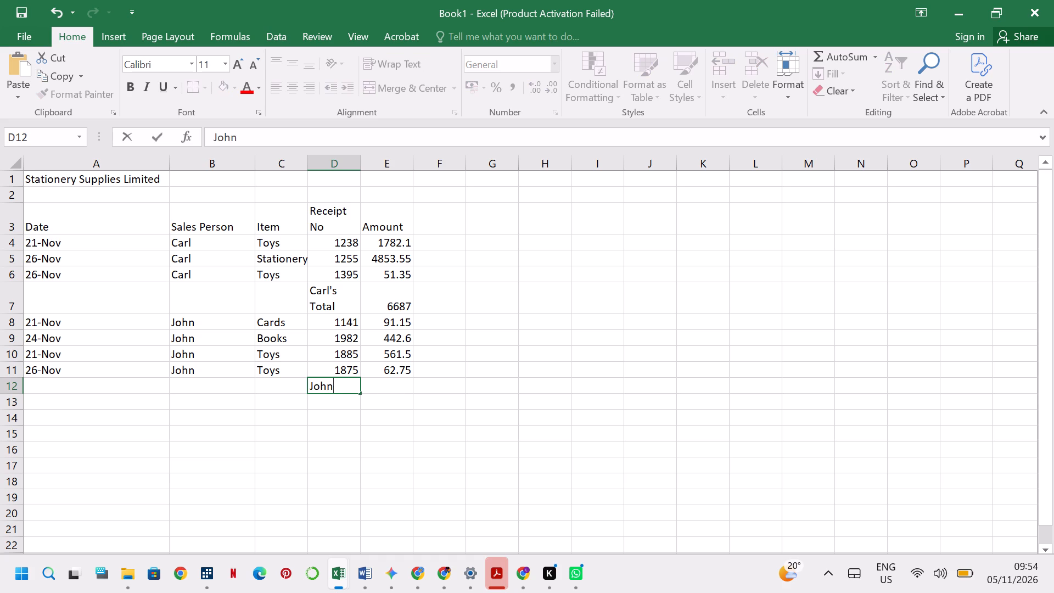
text('e)
key(BackSpace)
key(s)
key(space)
text(ot)
text(al)
key(Return)
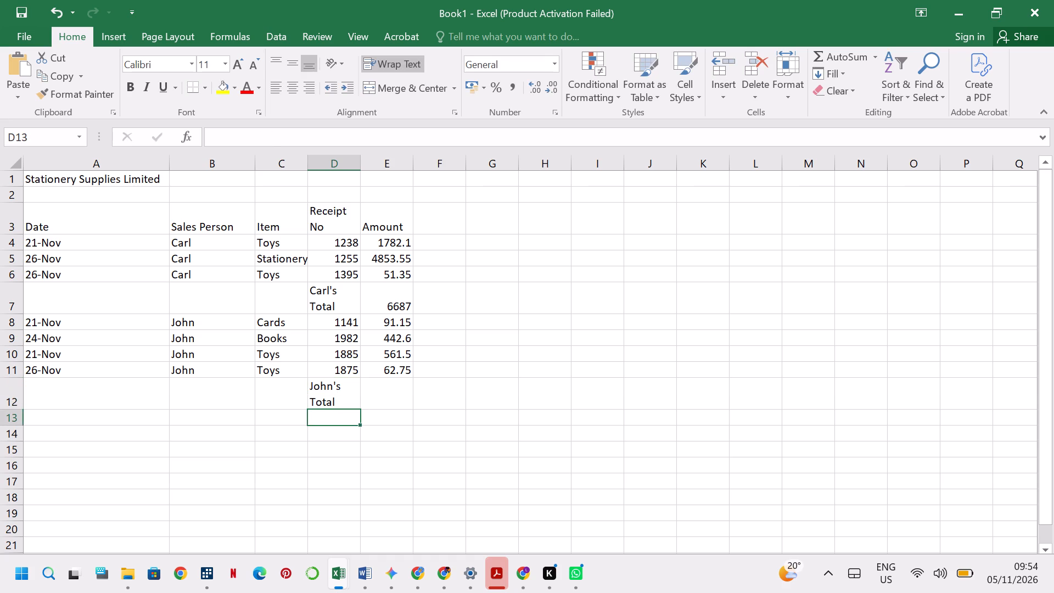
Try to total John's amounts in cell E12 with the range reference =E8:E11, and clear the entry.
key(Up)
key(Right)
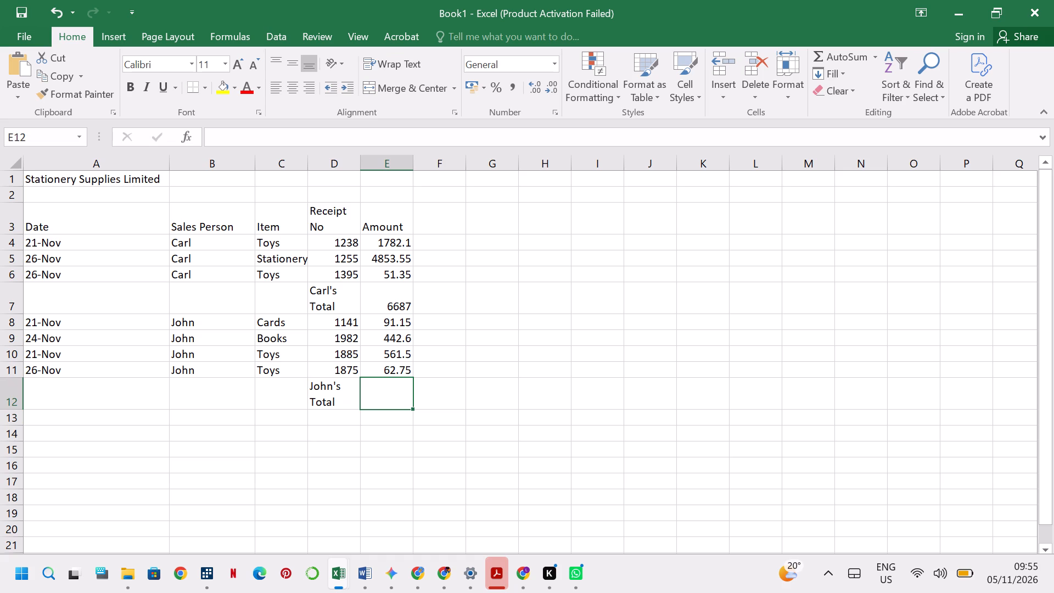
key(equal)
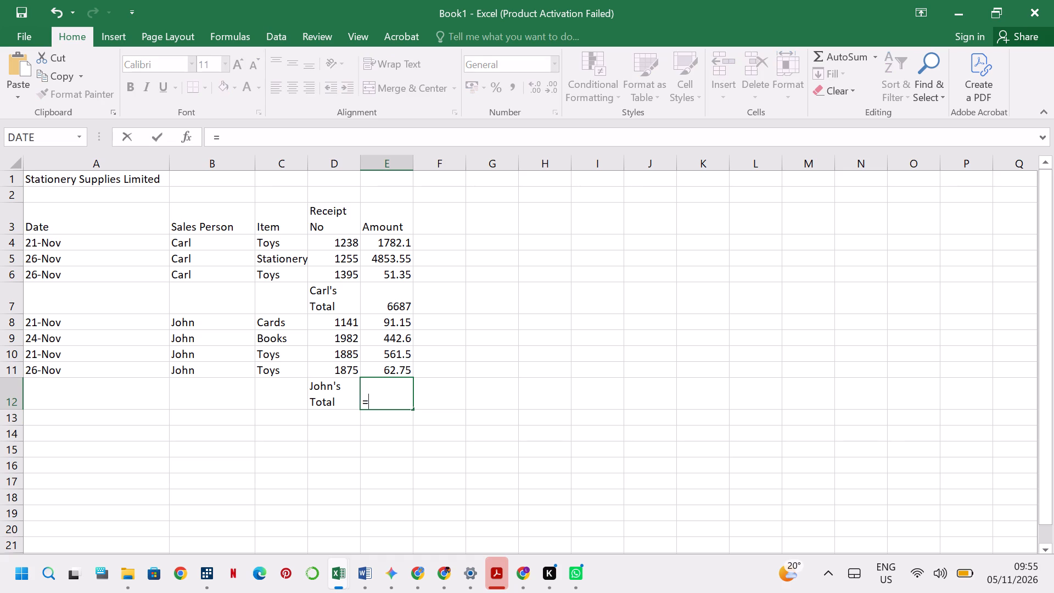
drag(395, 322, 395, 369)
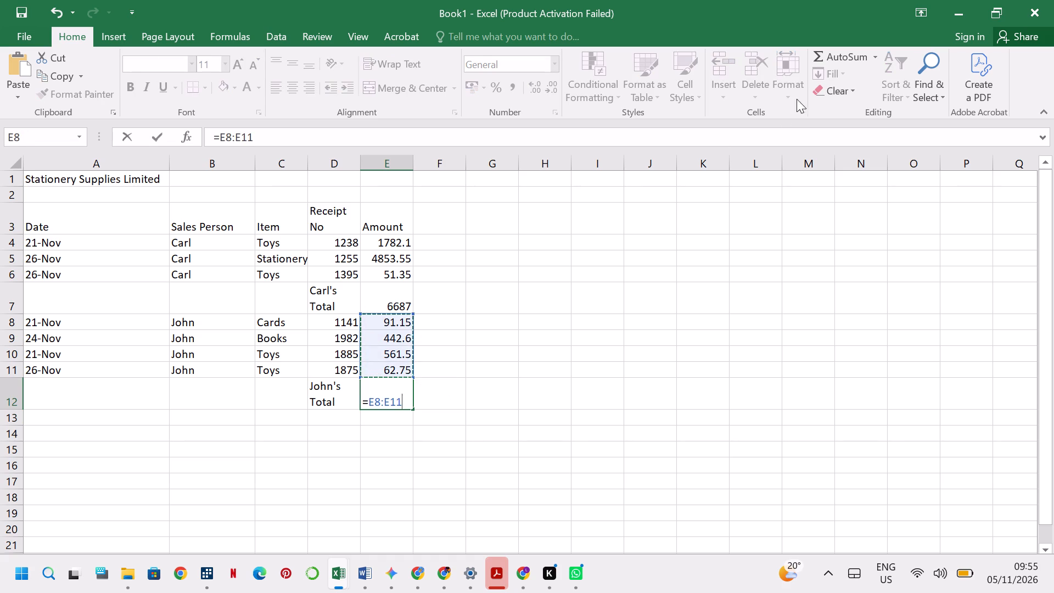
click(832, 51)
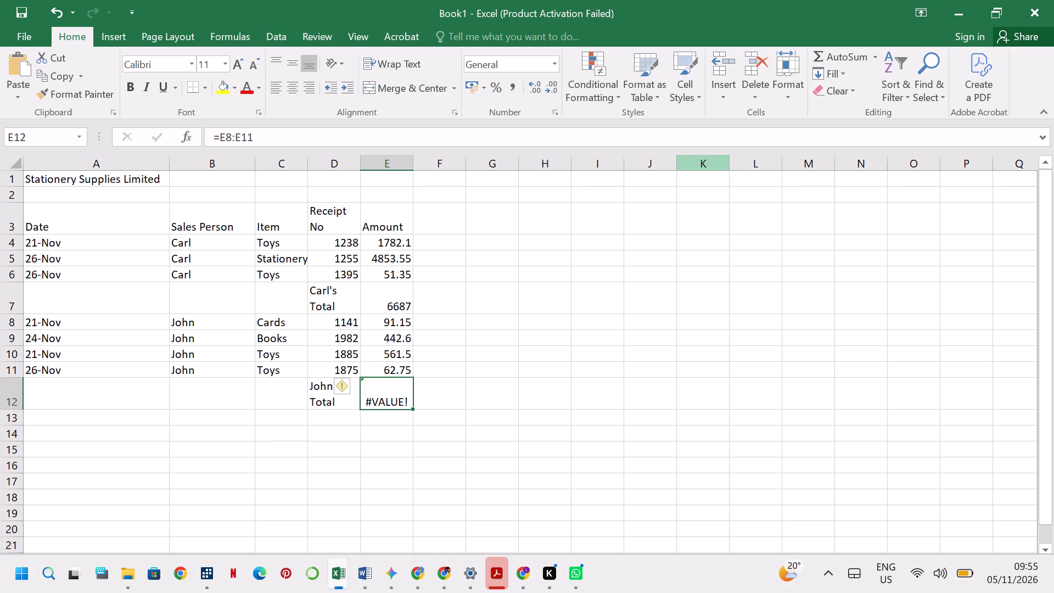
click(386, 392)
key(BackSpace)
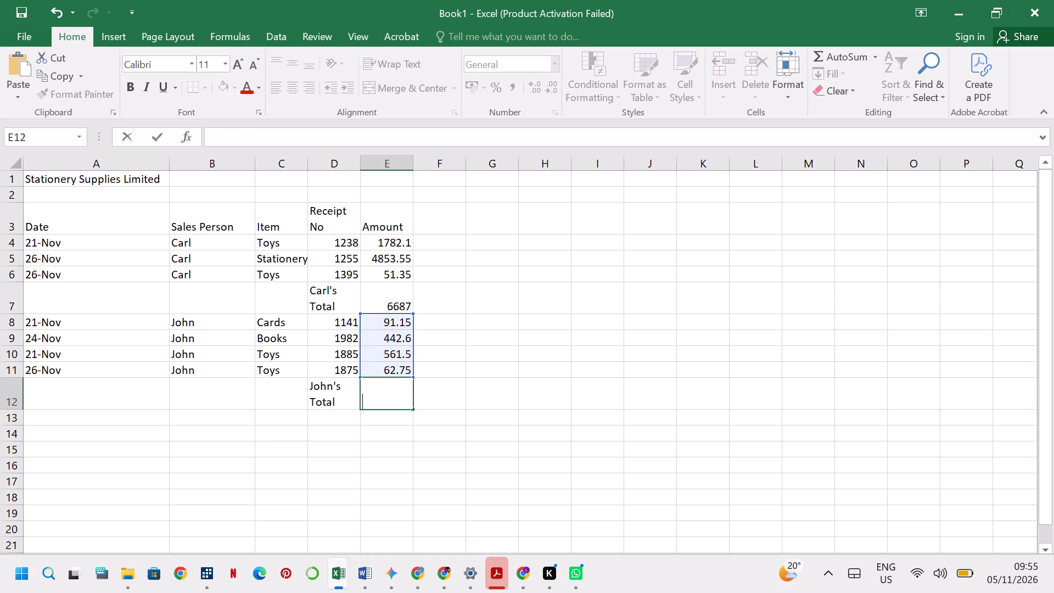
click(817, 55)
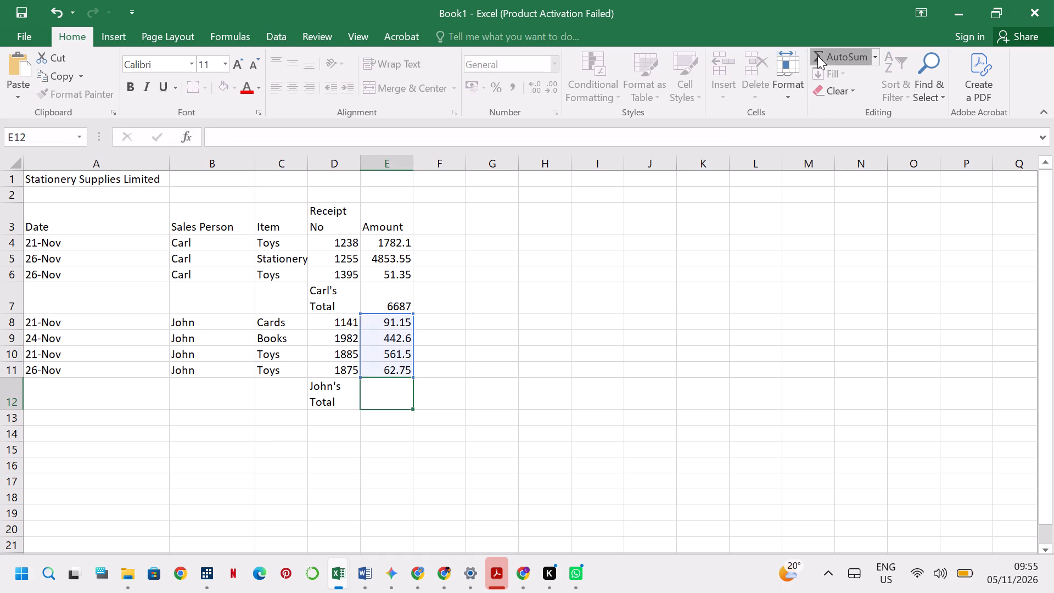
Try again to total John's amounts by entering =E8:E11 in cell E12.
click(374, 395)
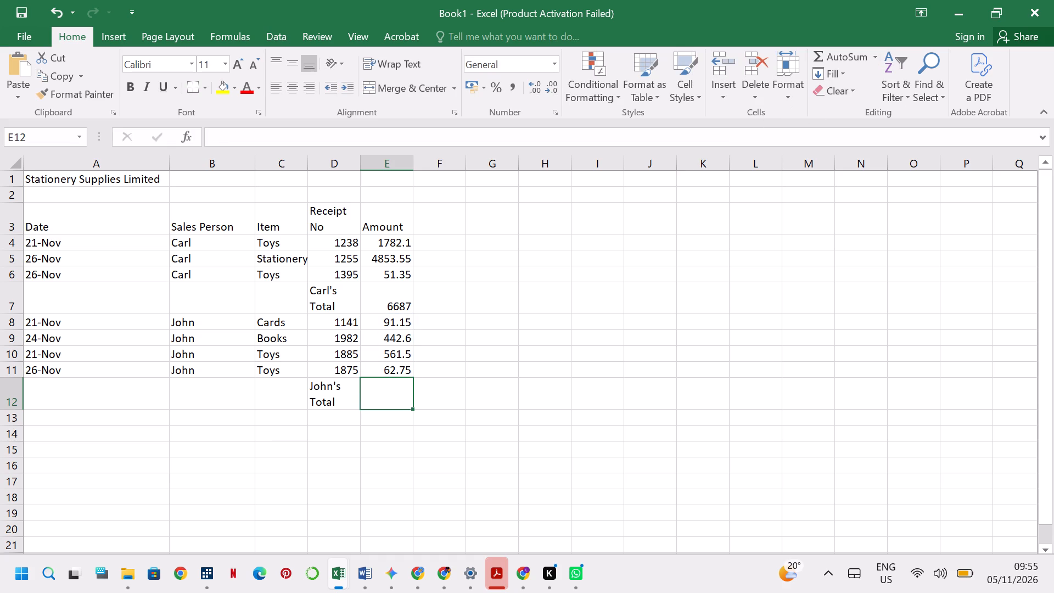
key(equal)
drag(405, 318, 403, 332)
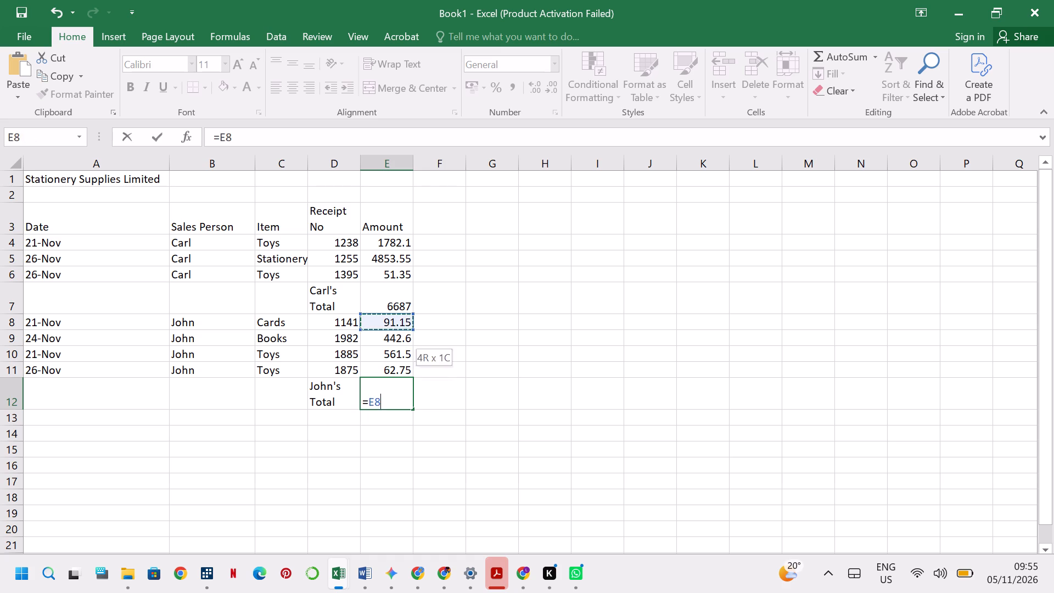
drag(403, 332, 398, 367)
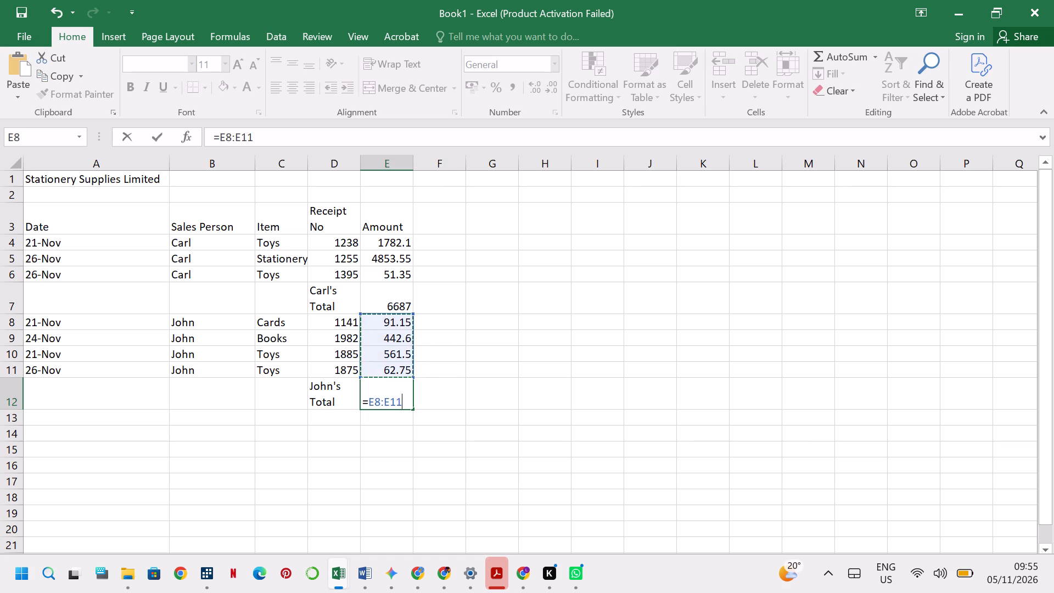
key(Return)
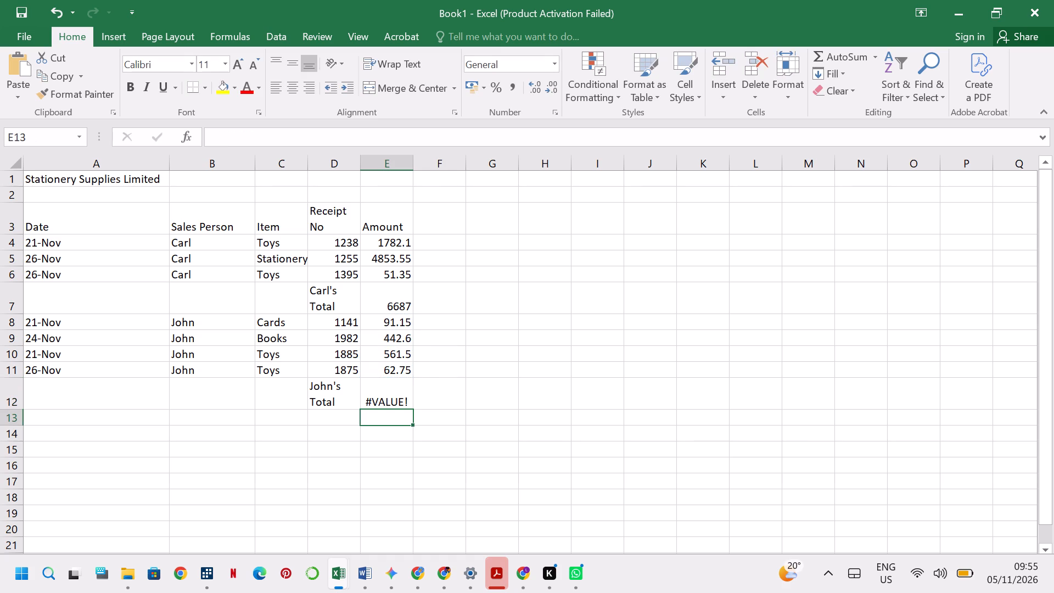
Replace the entry in cell E12 with an AutoSum of John's amounts, =SUM(E8:E11).
click(412, 397)
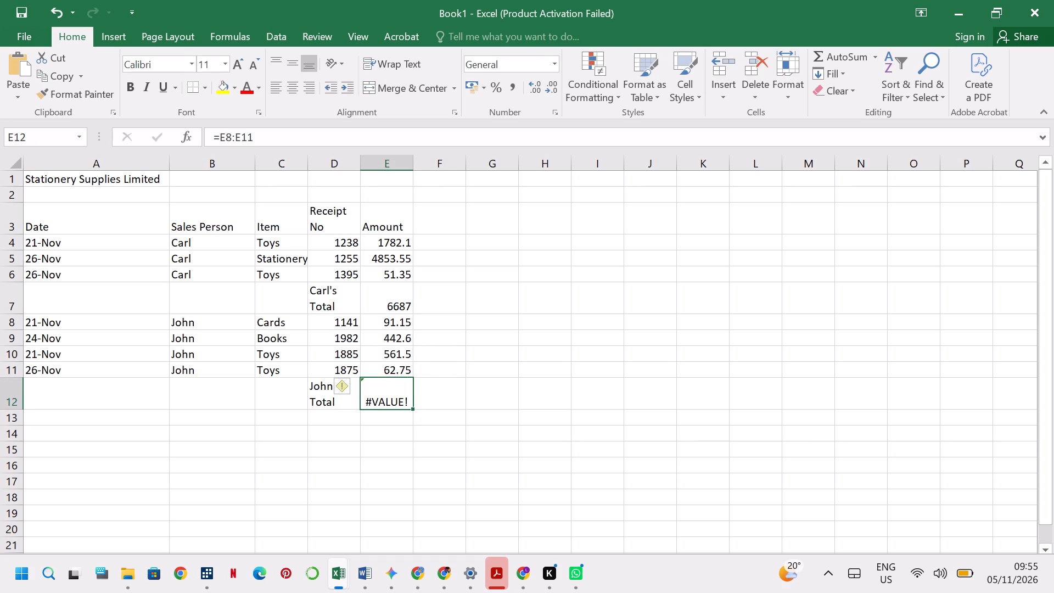
click(874, 46)
click(873, 53)
click(869, 78)
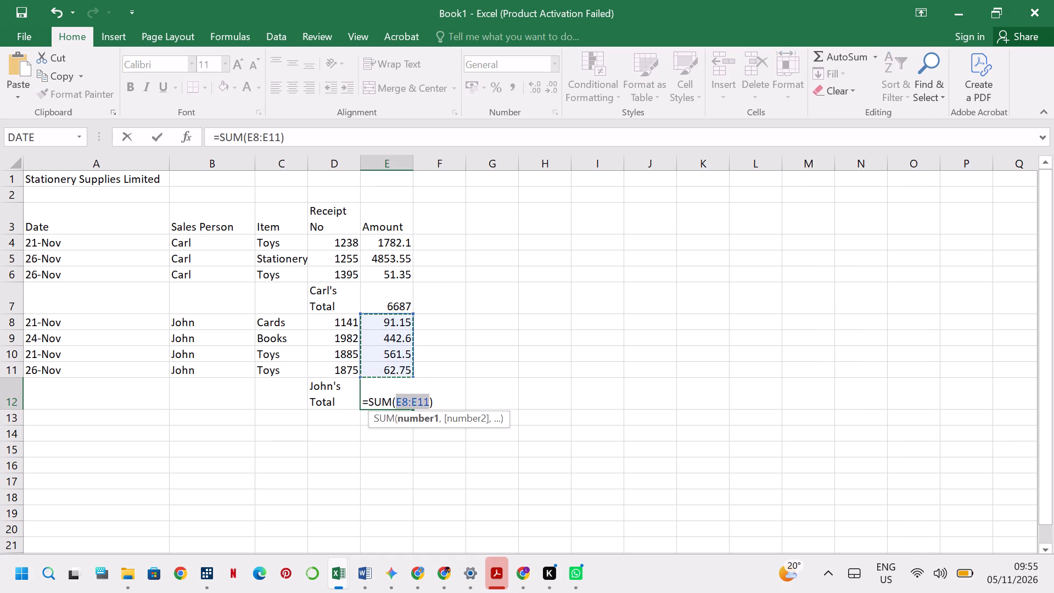
key(Return)
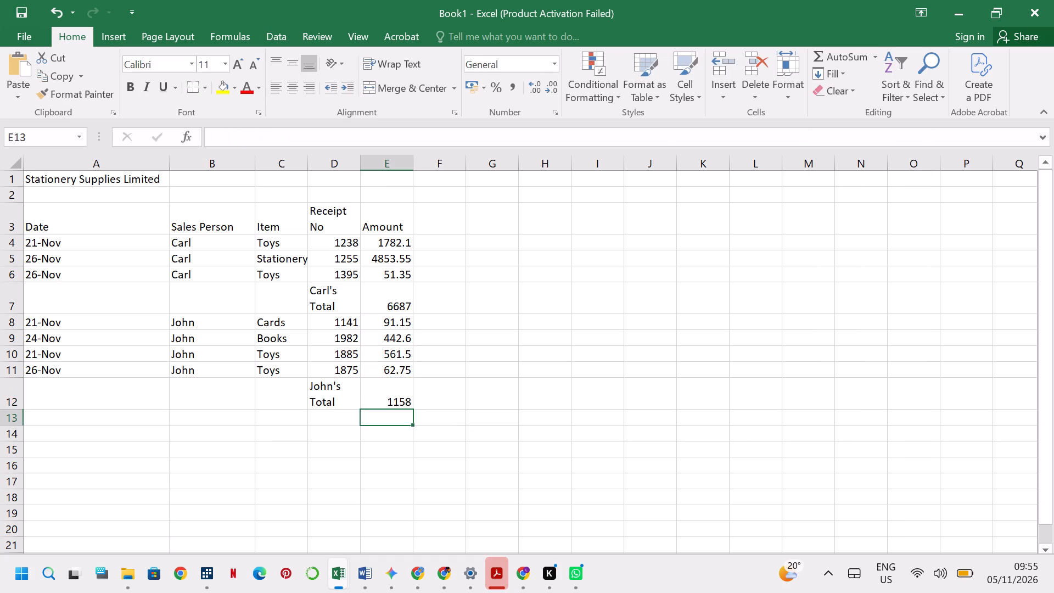
click(401, 400)
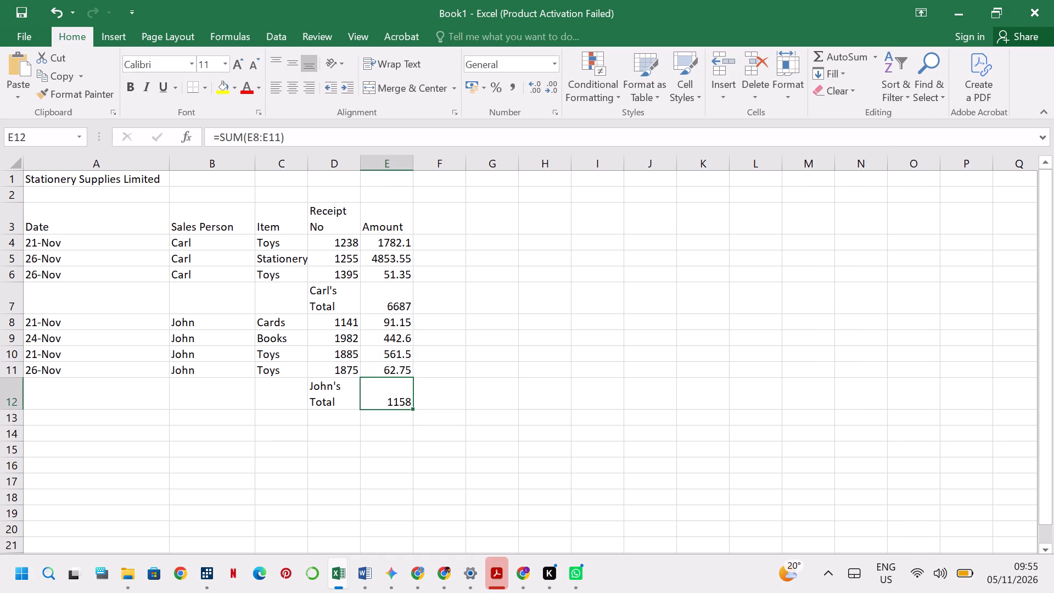
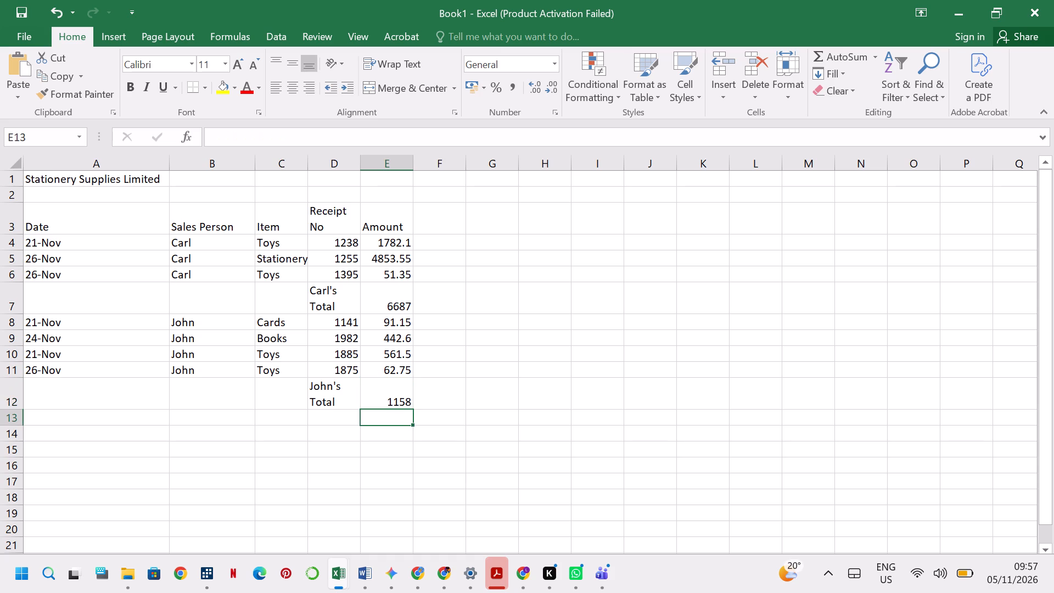
Enter the amounts 234.50 and 472.60 in cells E13 and E14, below John's total.
key(2)
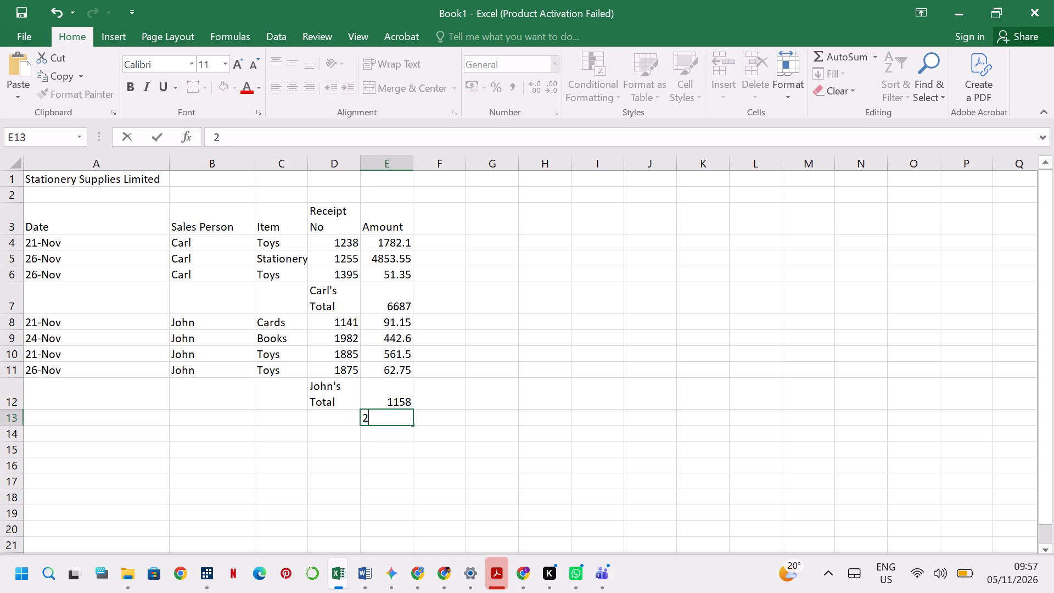
key(3)
text(4.50)
key(Down)
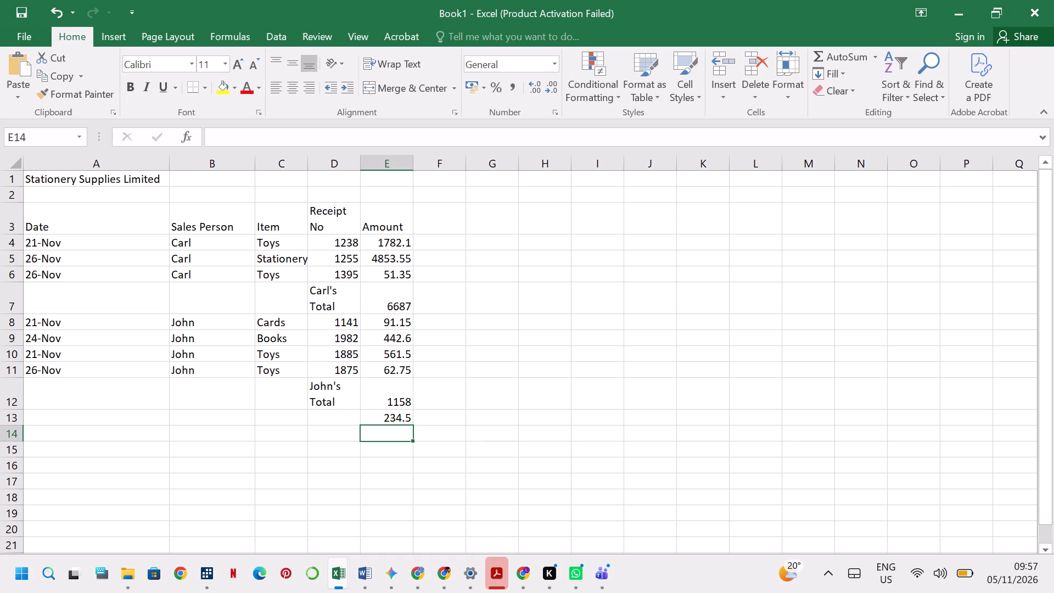
text(472)
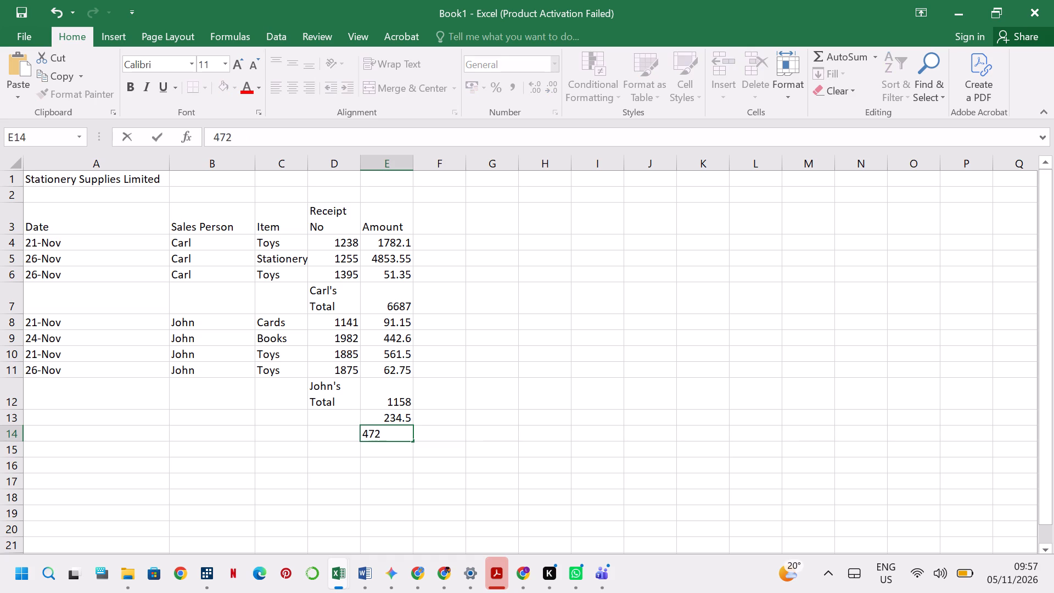
text(.60)
key(Left)
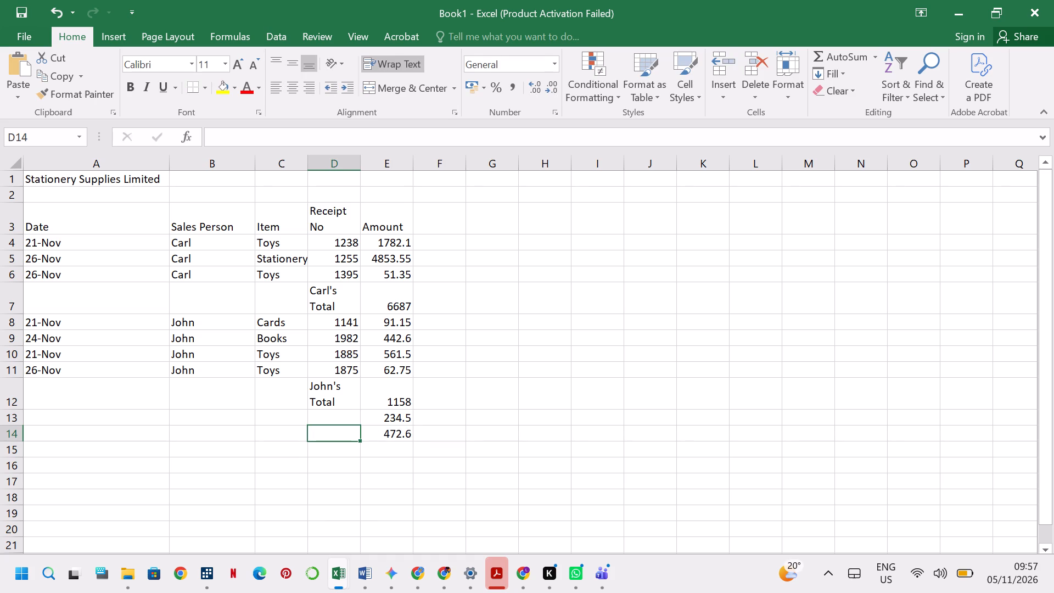
Enter receipt number 1920 in cell D14 and 1032 in cell D13, beside the new amounts.
text(1920)
key(Up)
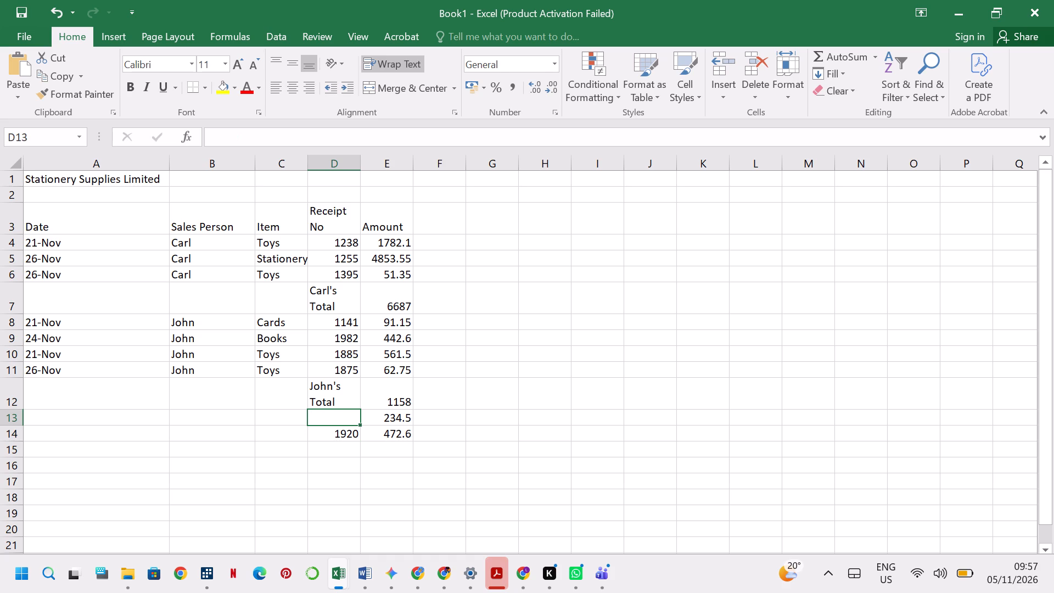
text(1032)
key(Down)
Enter the label Judy's Total in cell D15, below the new receipt numbers.
key(Down)
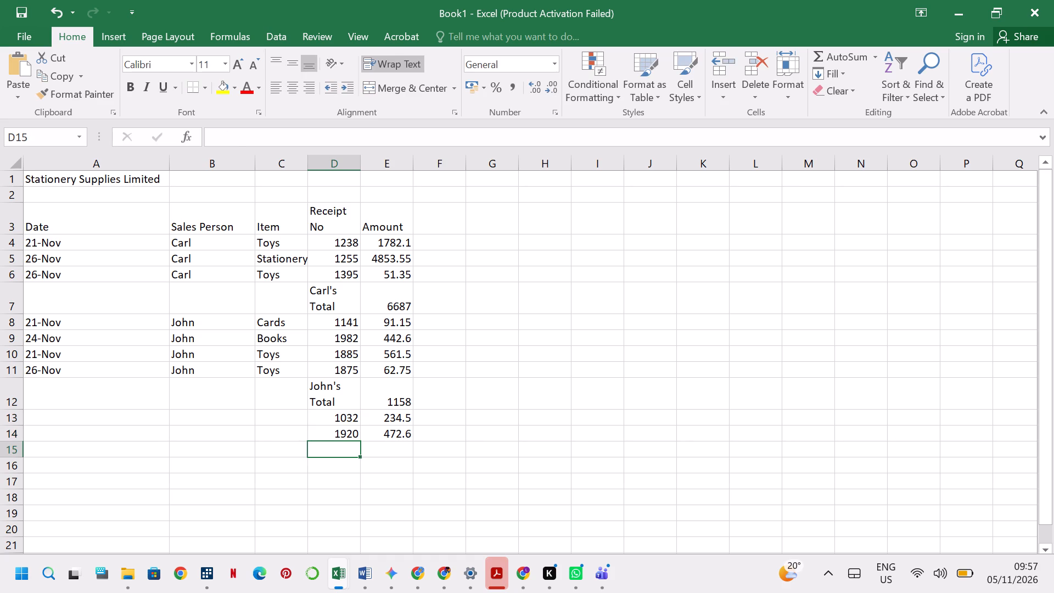
key(j)
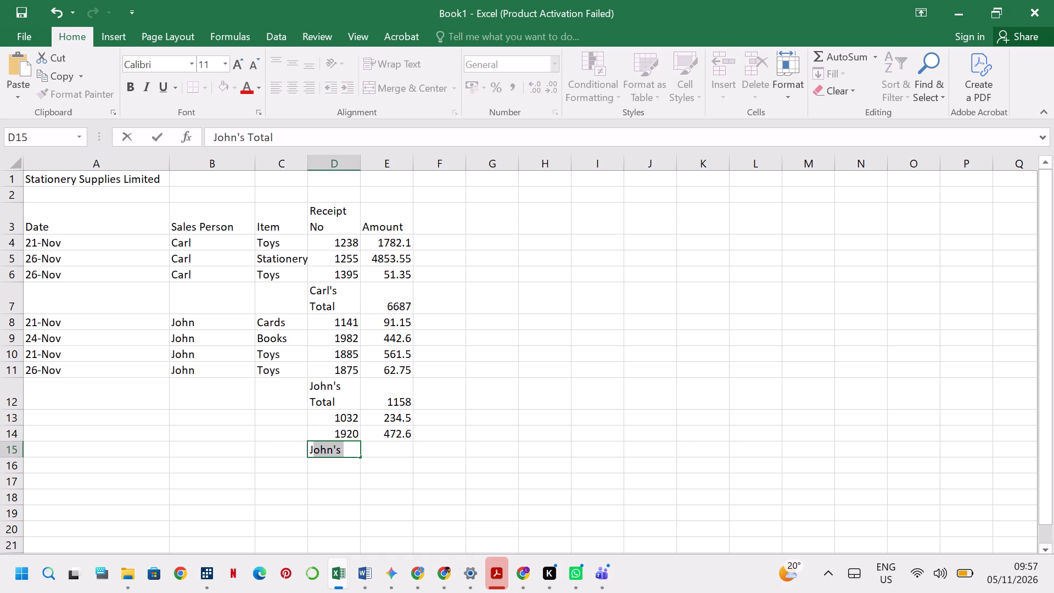
text(dy)
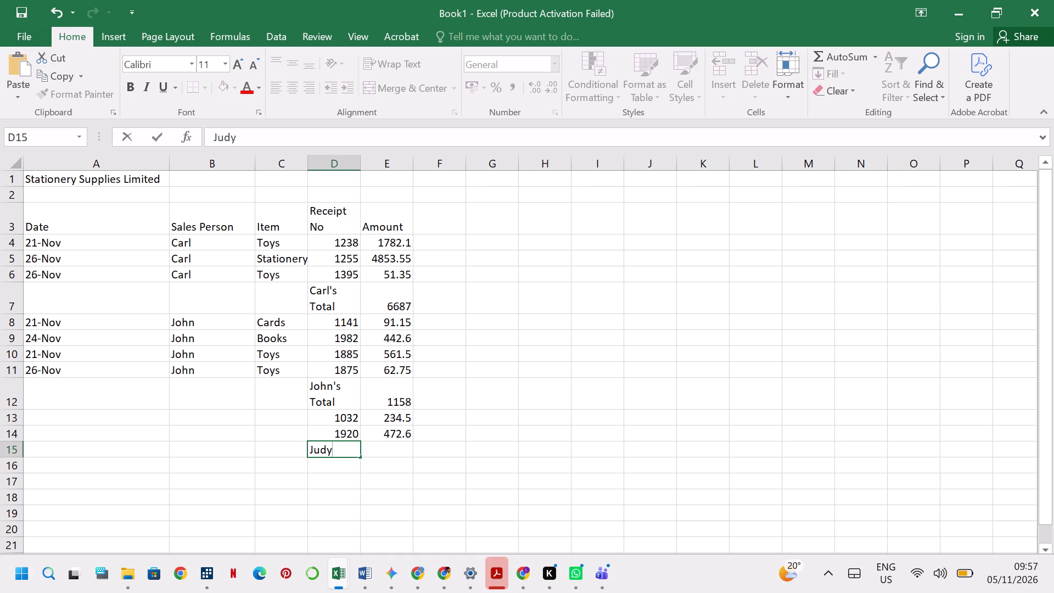
text('s)
key(space)
text(otal)
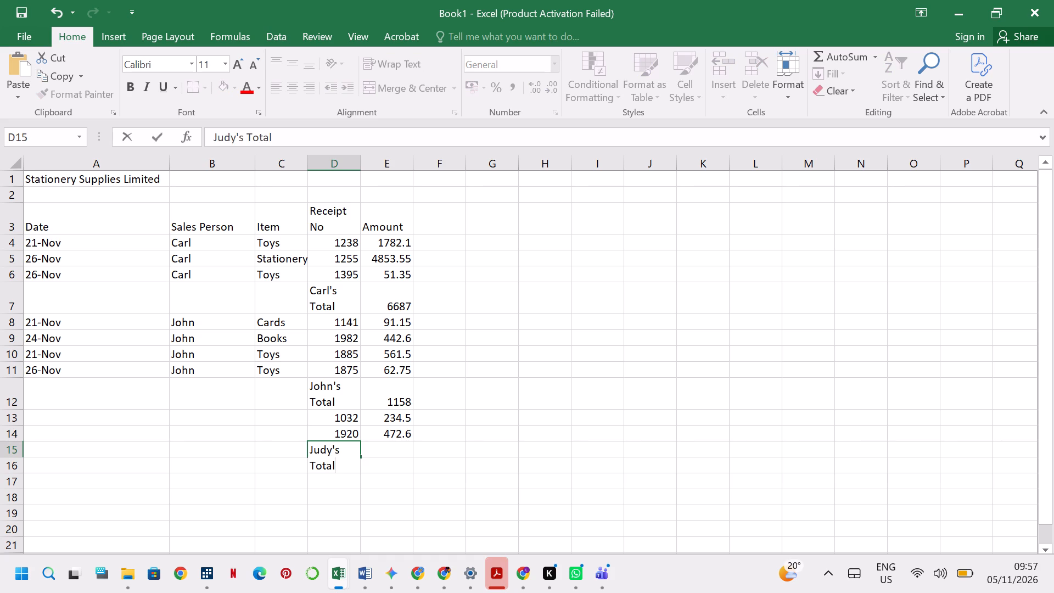
key(Left)
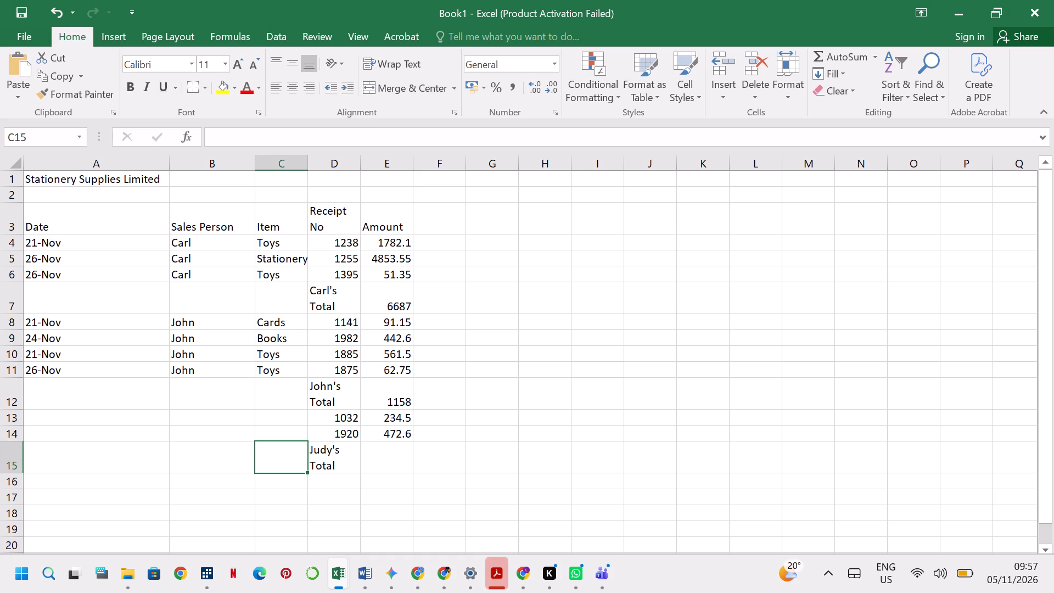
Enter the items Sports goods in cell C14 and Books in cell C13.
key(Up)
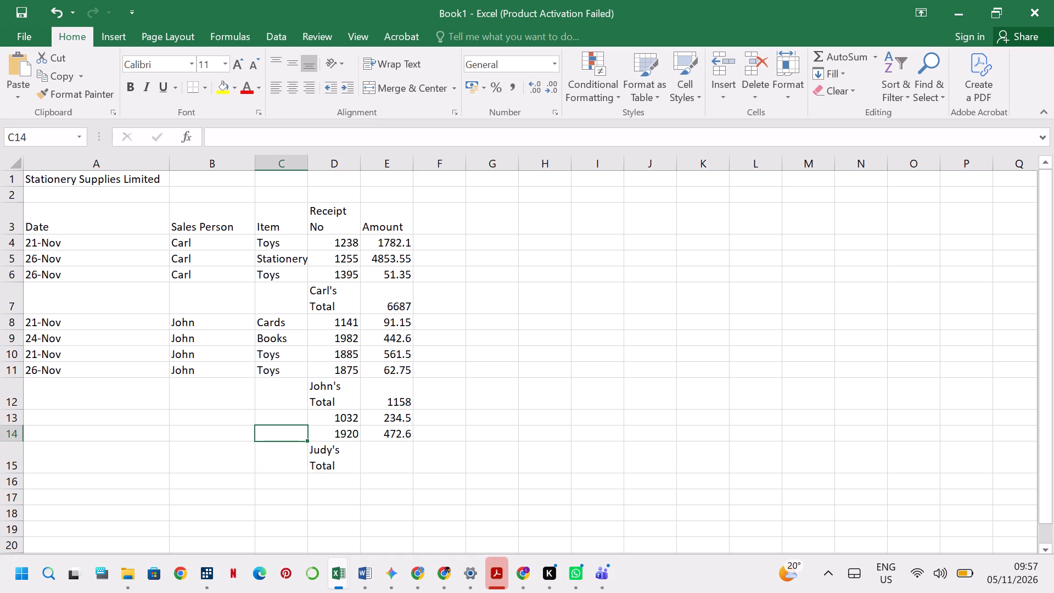
key(s)
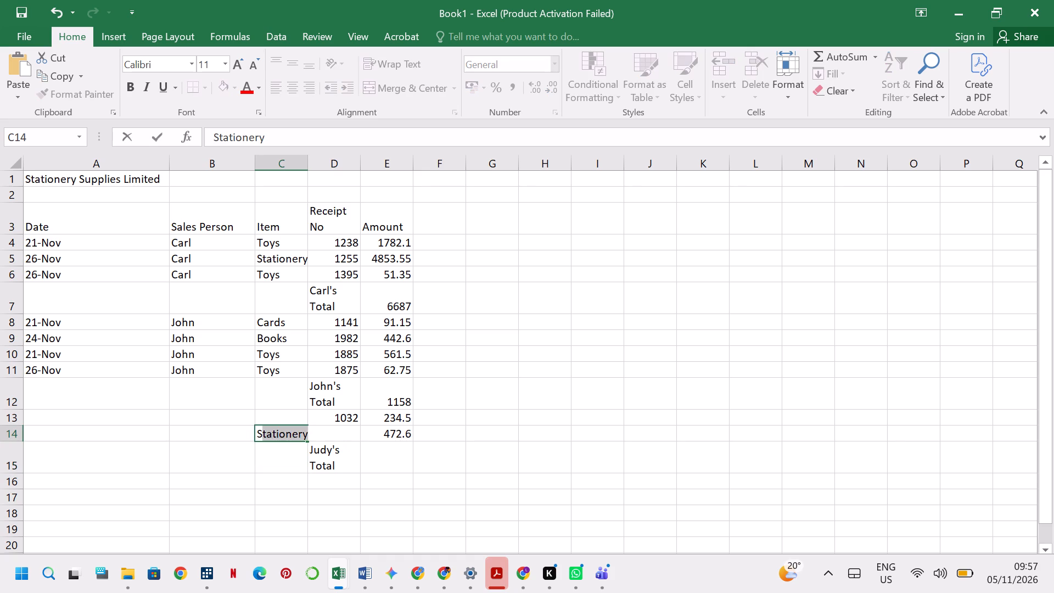
text(port)
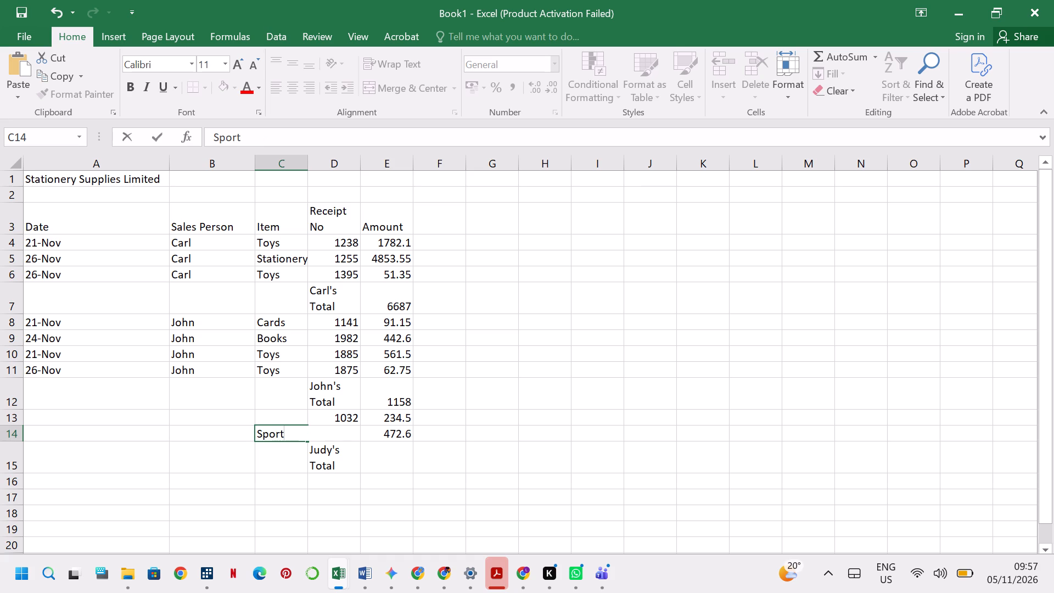
text(s goods)
key(Up)
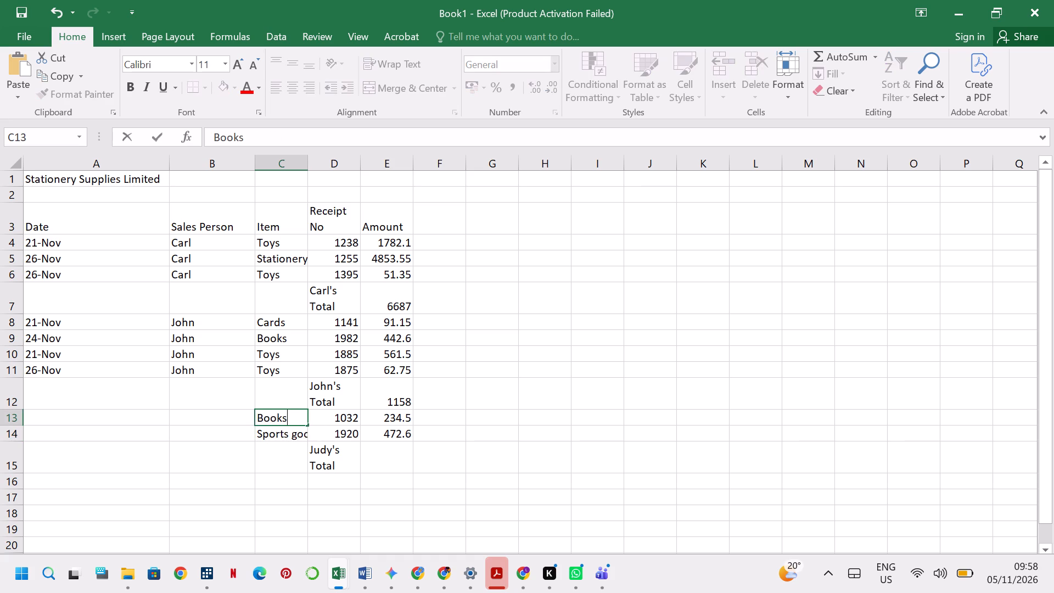
Enter Judy as the sales person in cells B13 and B14.
key(Left)
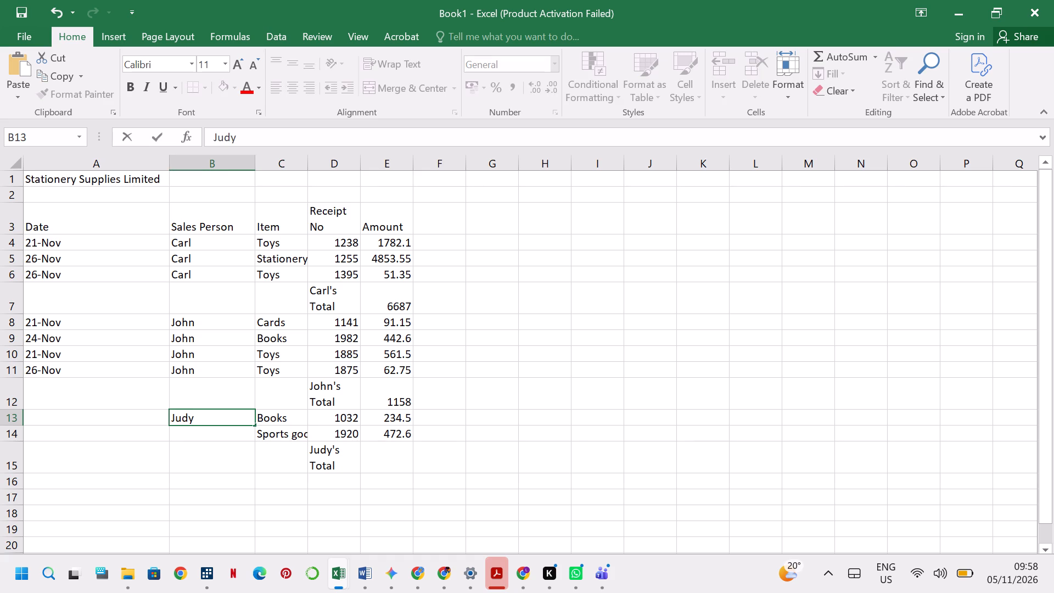
key(Down)
text(ju)
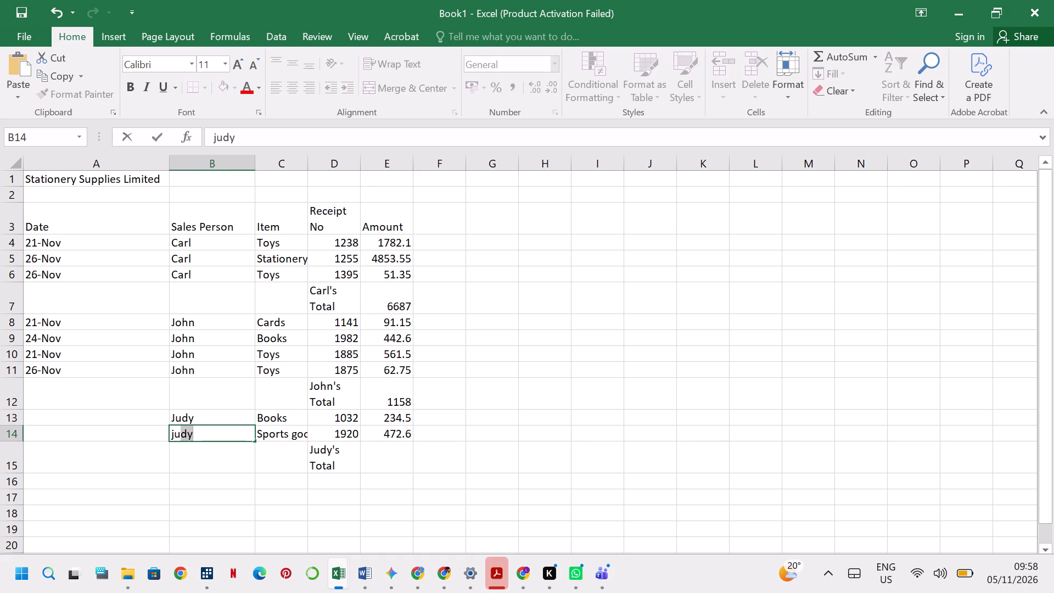
key(Return)
Enter Judy's sale dates, 26-Nov in cell A14 and 22-Nov in cell A13.
key(Left)
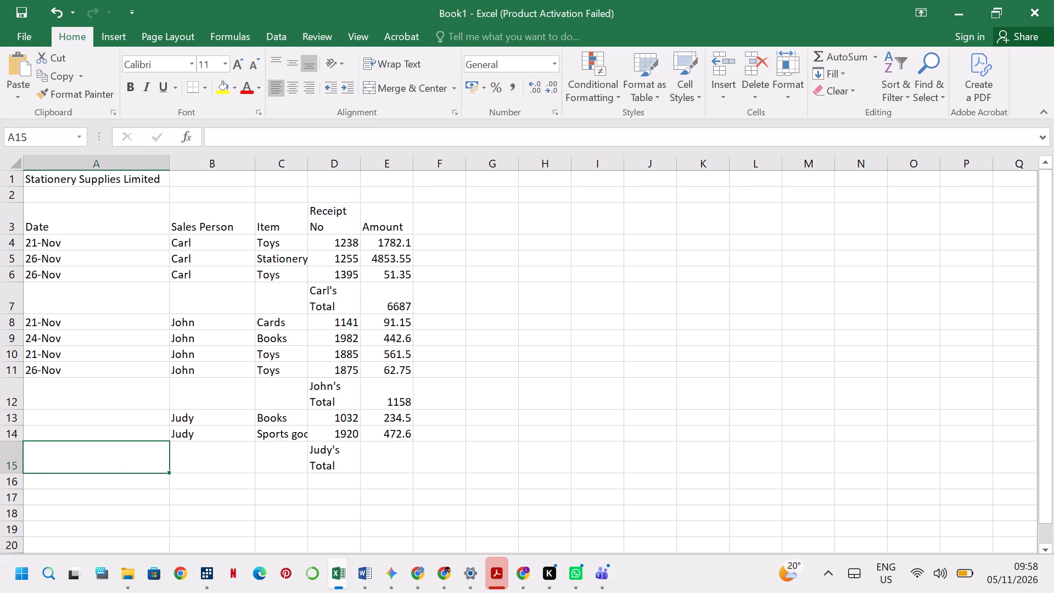
key(Up)
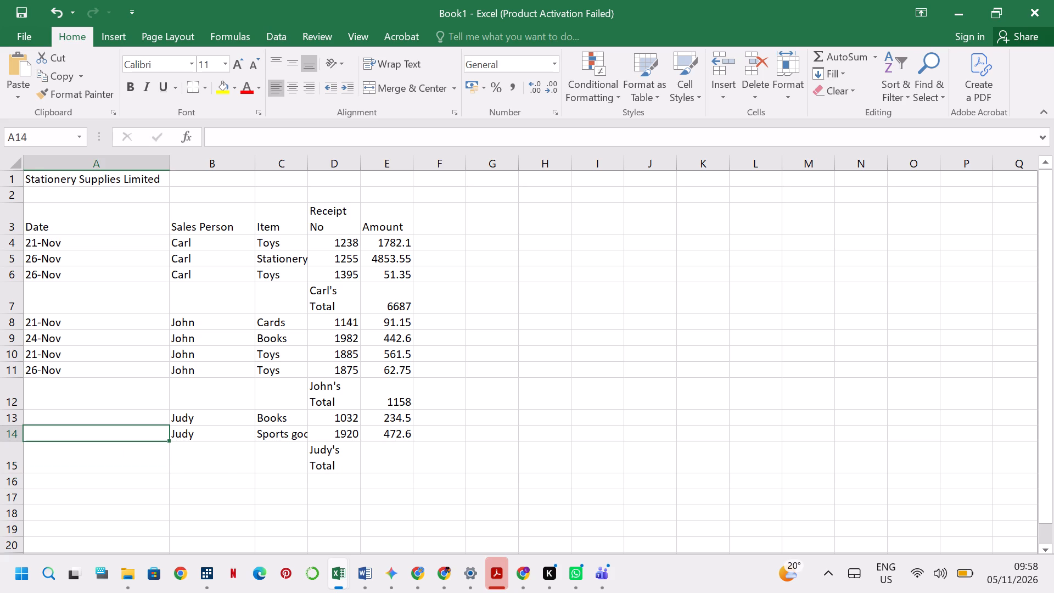
text(26)
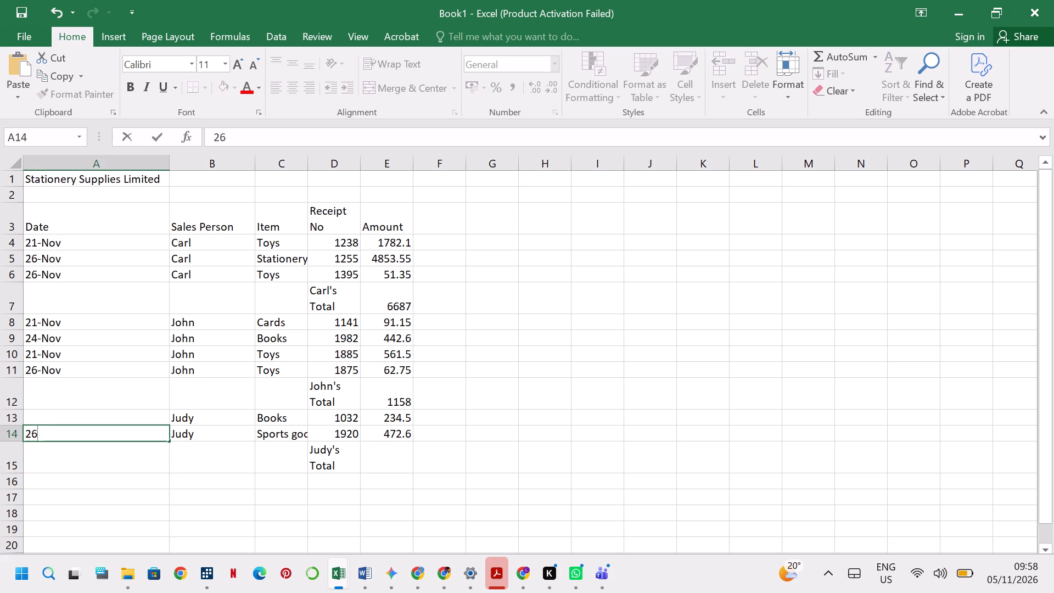
key(minus)
text(ov)
key(Up)
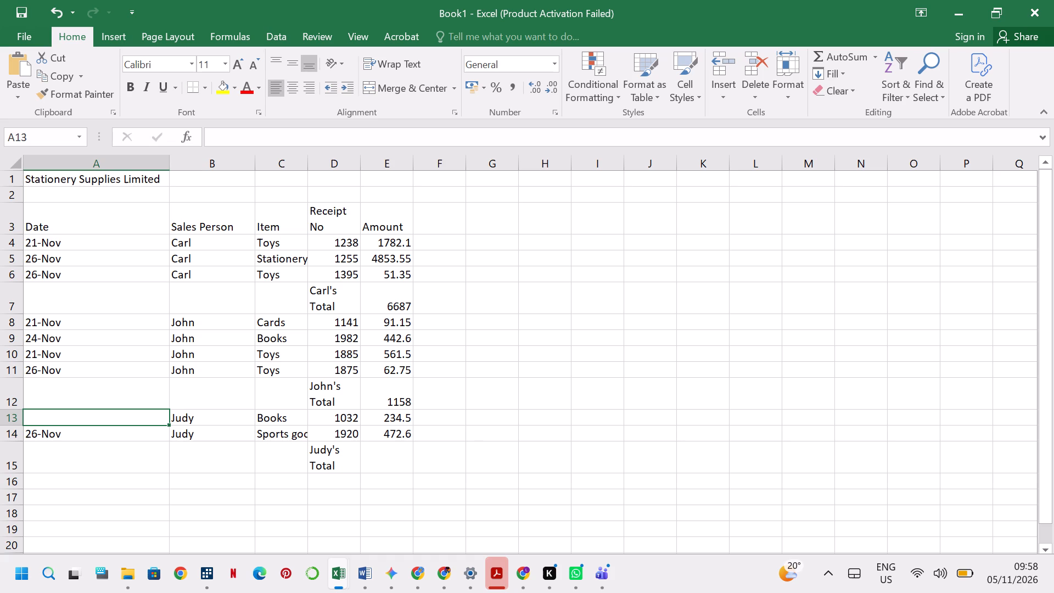
text(22-)
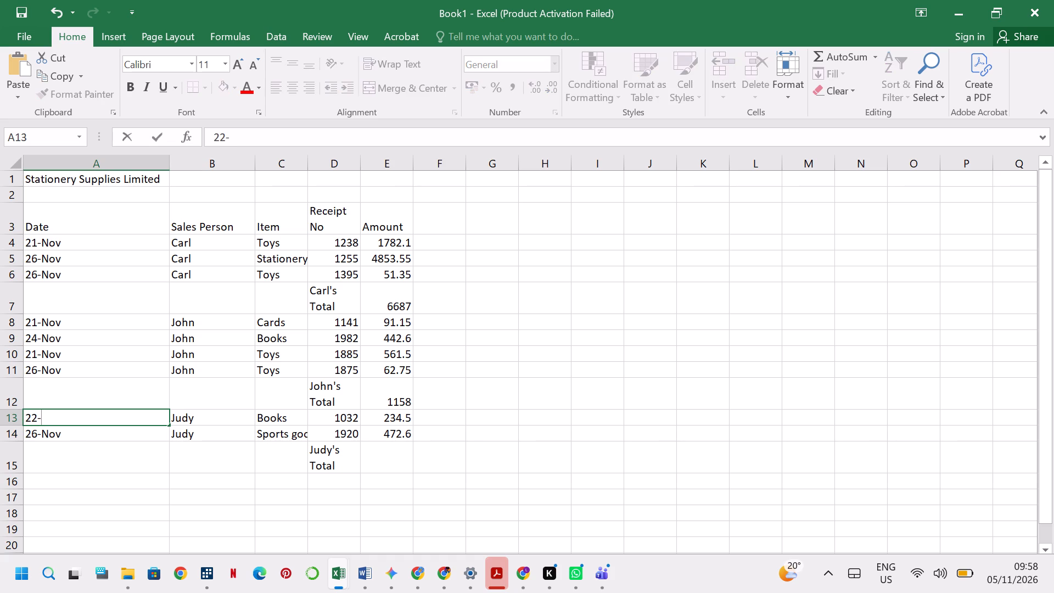
text(ov)
key(Down)
Enter the date 25-Nov in cell A16, below Judy's total row.
key(Down)
key(Down)
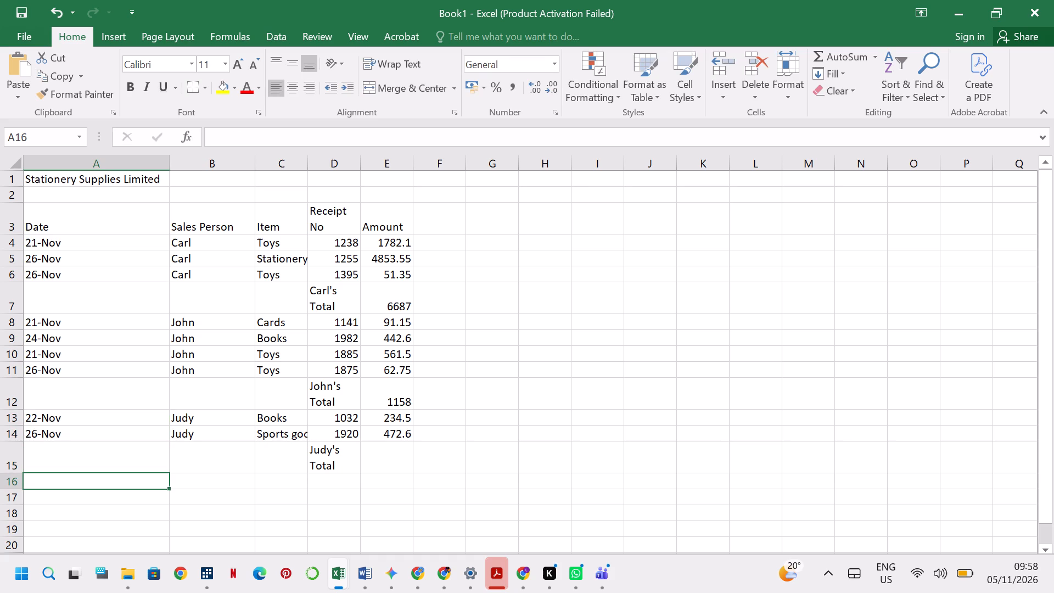
text(25-)
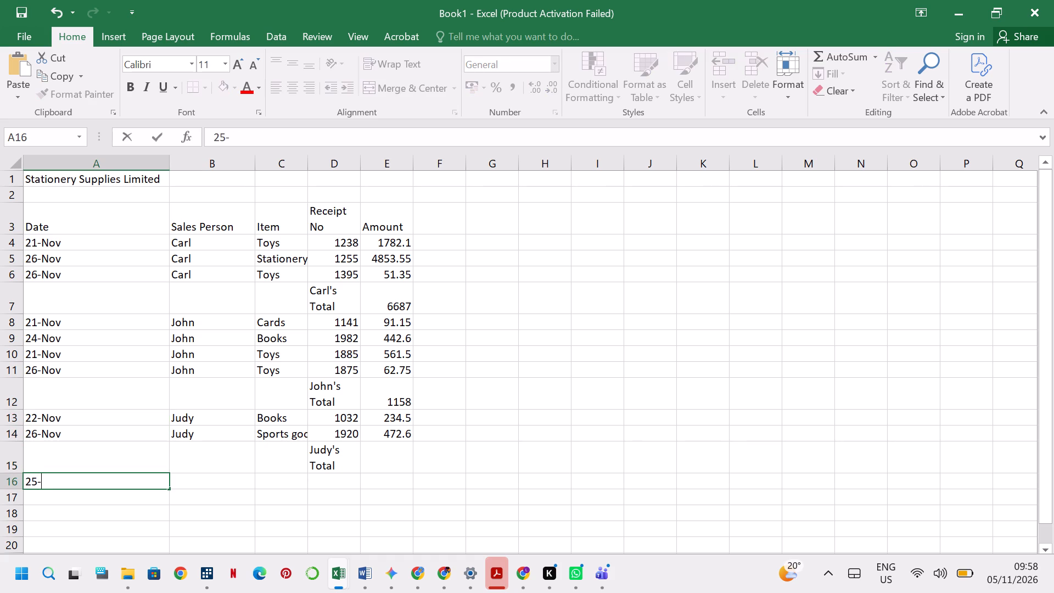
text(ov)
key(Down)
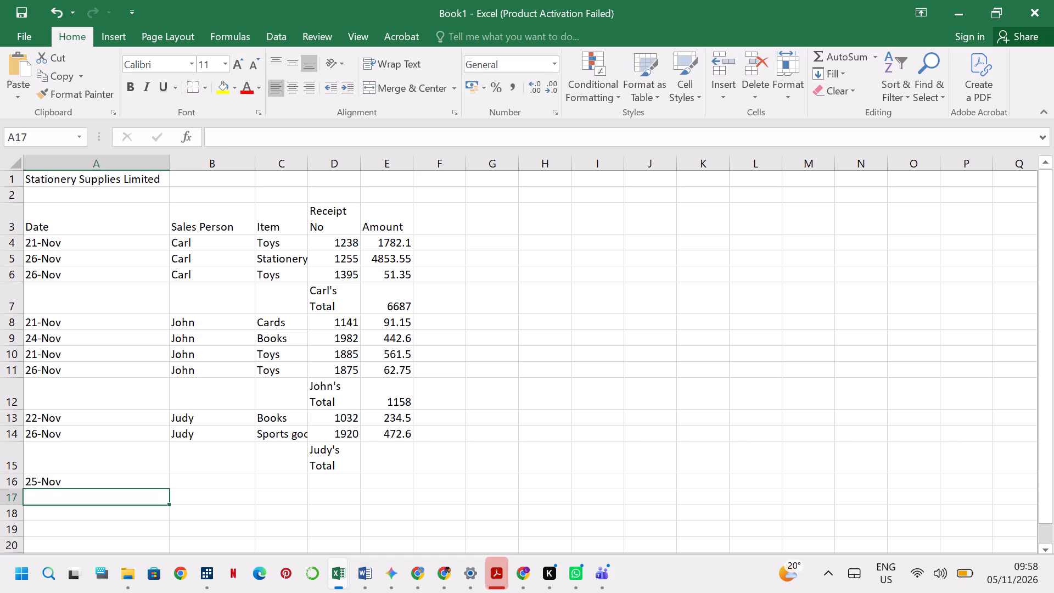
Enter the sale dates 22-Nov, 23-Nov, 23-Nov and 24-Nov in cells A18 to A21.
key(Down)
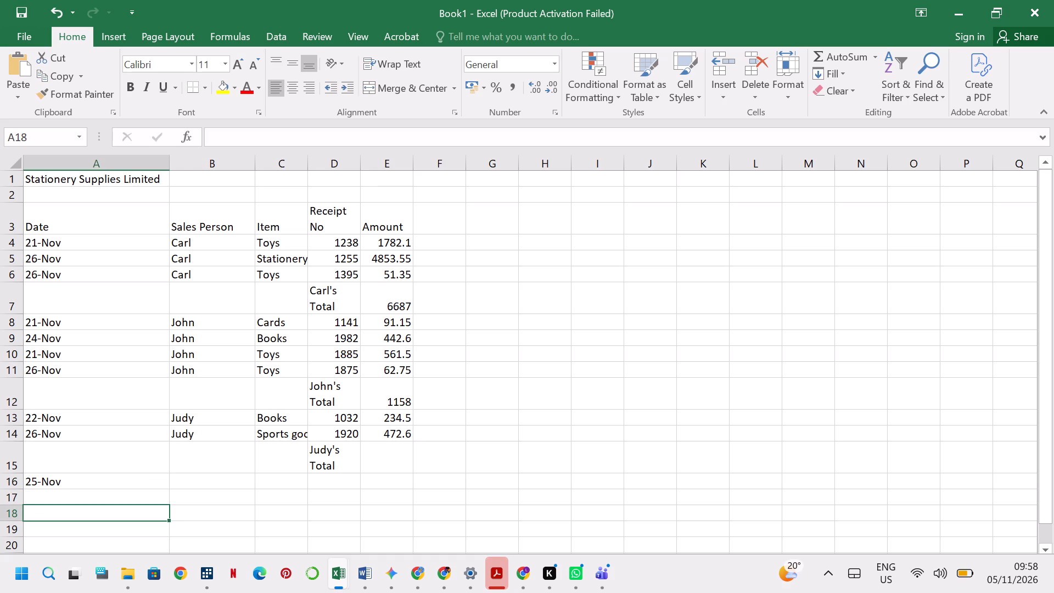
text(22-)
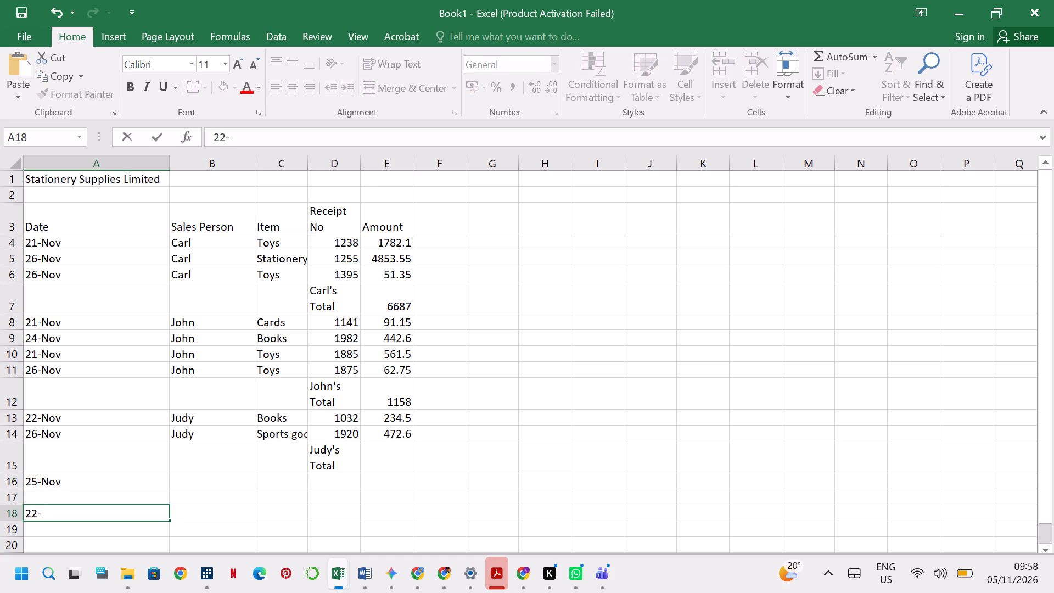
key(n)
text(ov)
key(Down)
text(23-)
key(n)
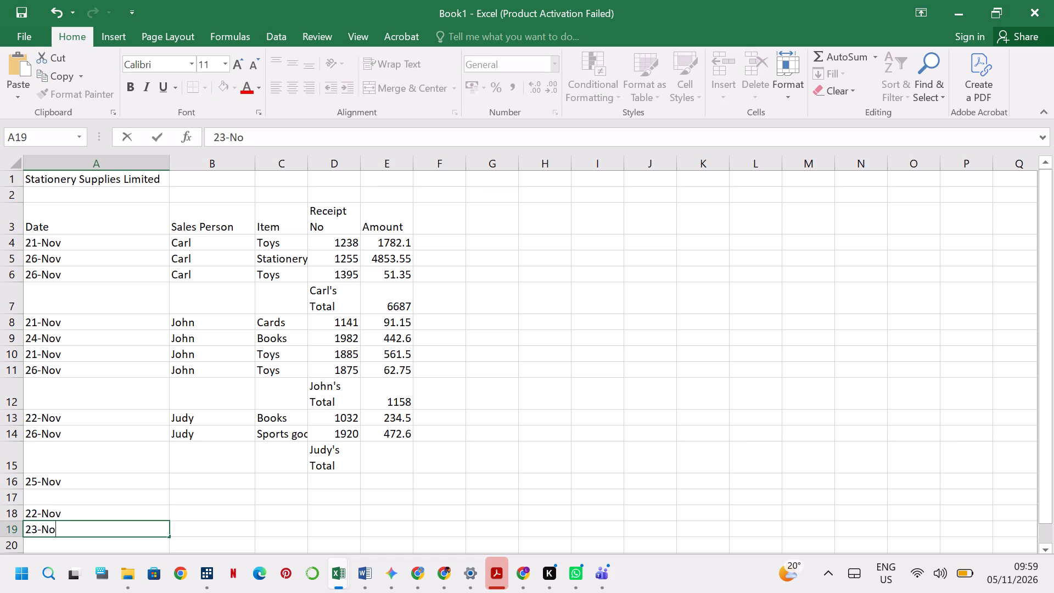
key(v)
key(Down)
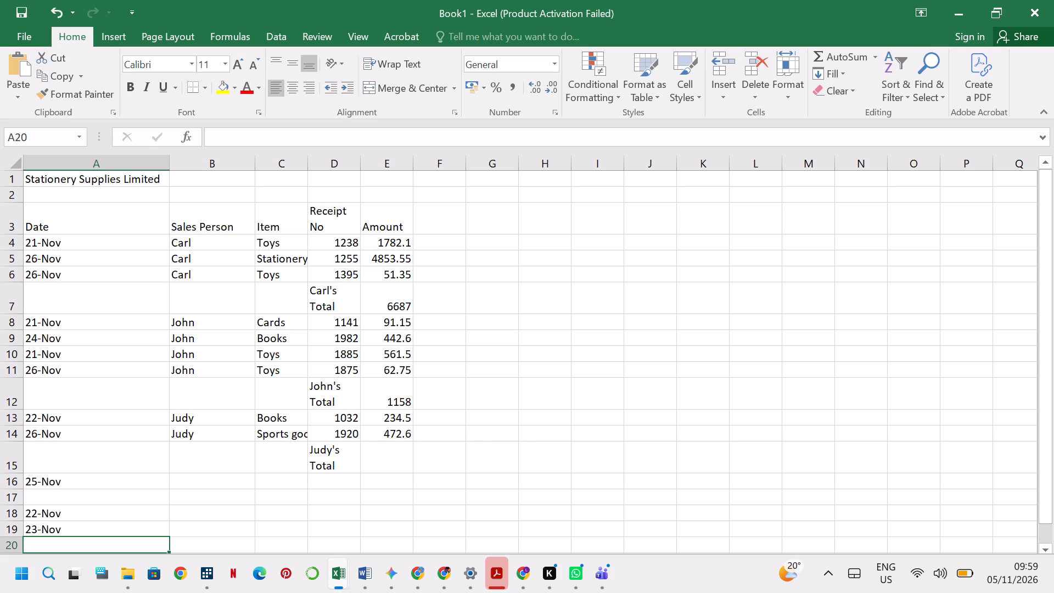
text(23)
key(minus)
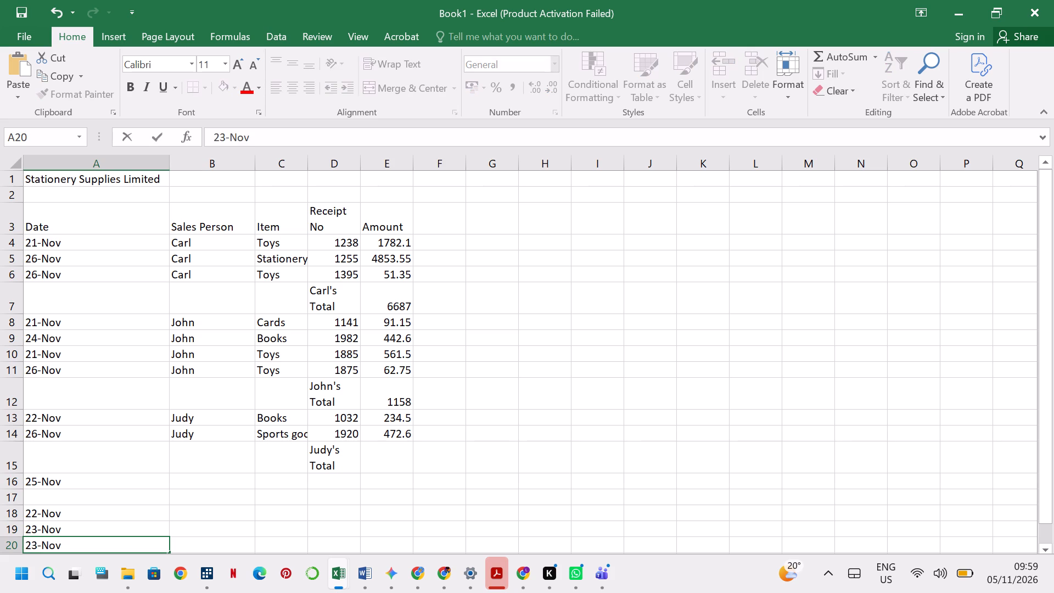
key(Down)
text(24-)
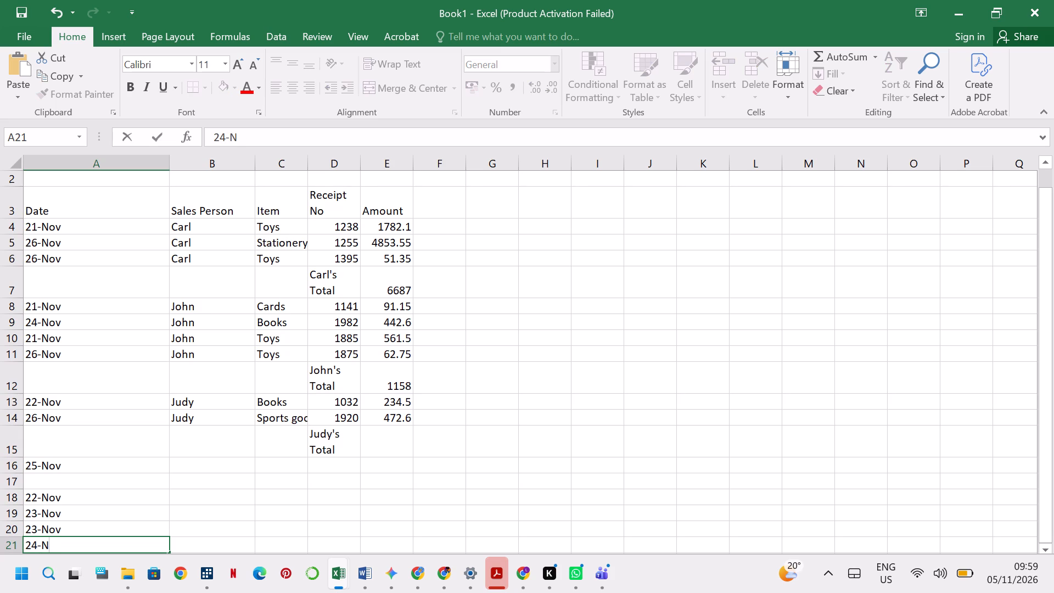
key(v)
Enter Susan as the sales person in cells B18 to B21.
key(Right)
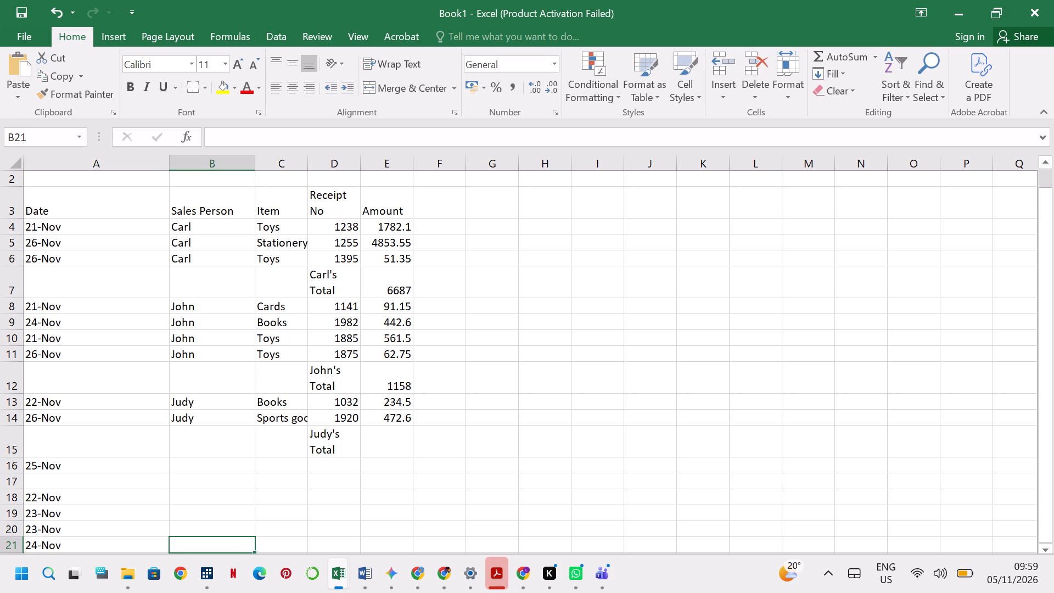
key(s)
text(usa)
key(n)
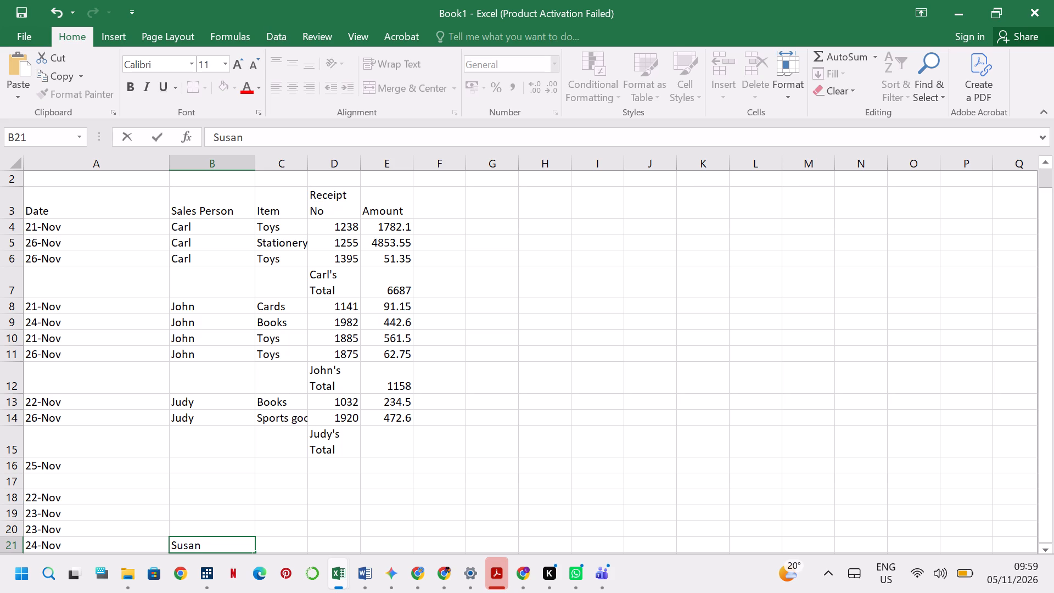
key(Up)
key(s)
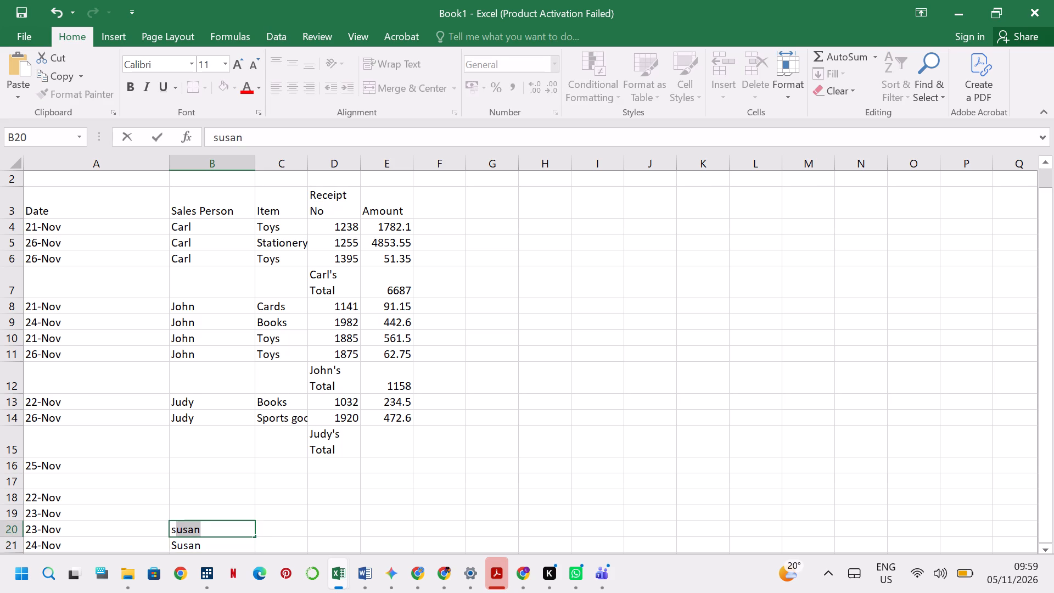
key(Return)
key(Up)
key(Up)
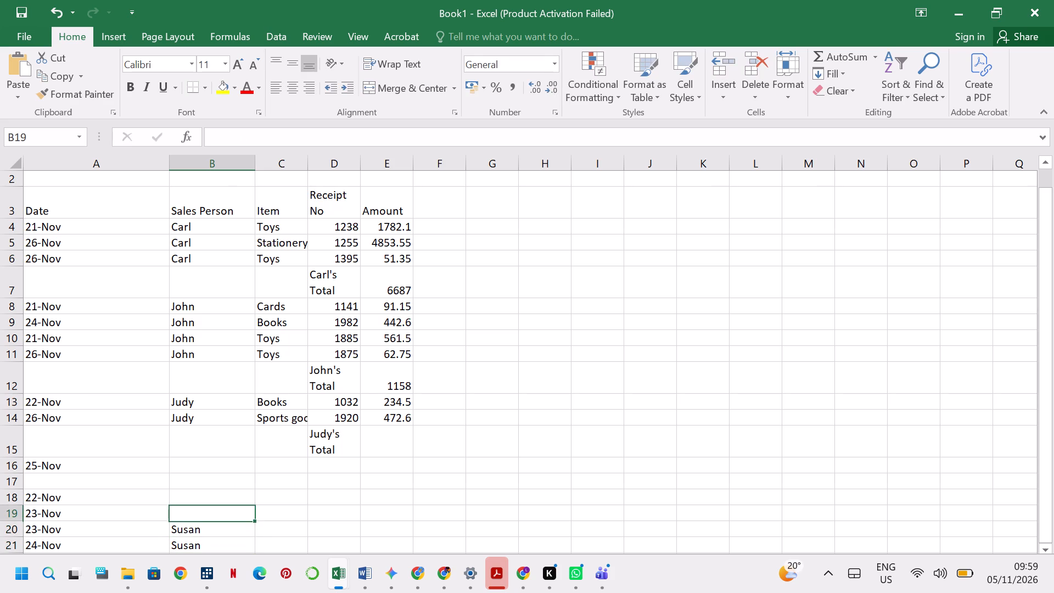
key(Up)
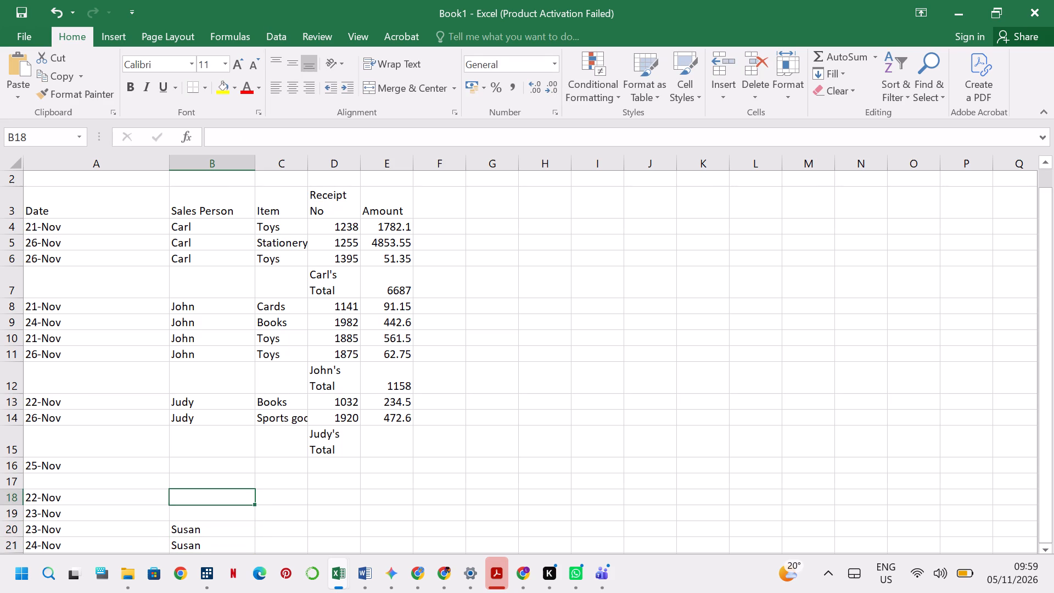
text(su)
key(Return)
text(su)
key(Return)
Enter Susan's items Electronics in cell C18 and Cards, with a capital C, in cell C19.
key(Up)
key(Up)
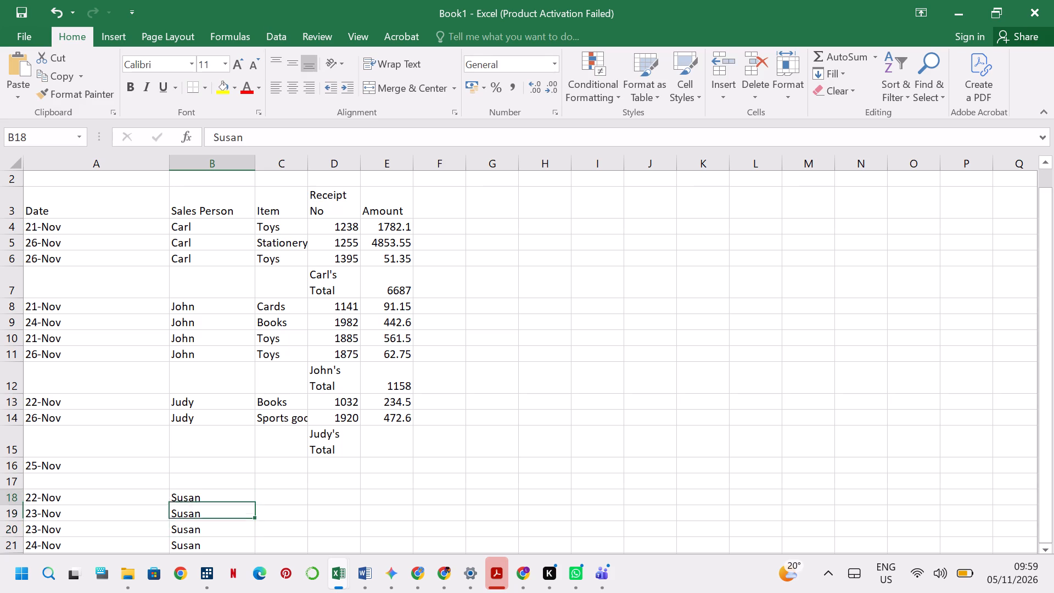
key(Right)
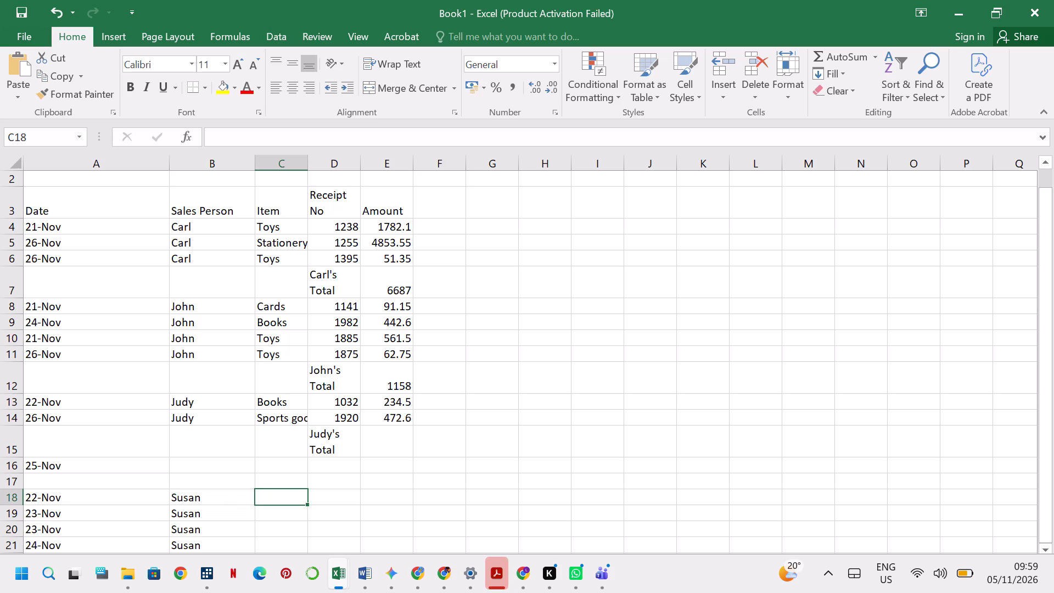
key(e)
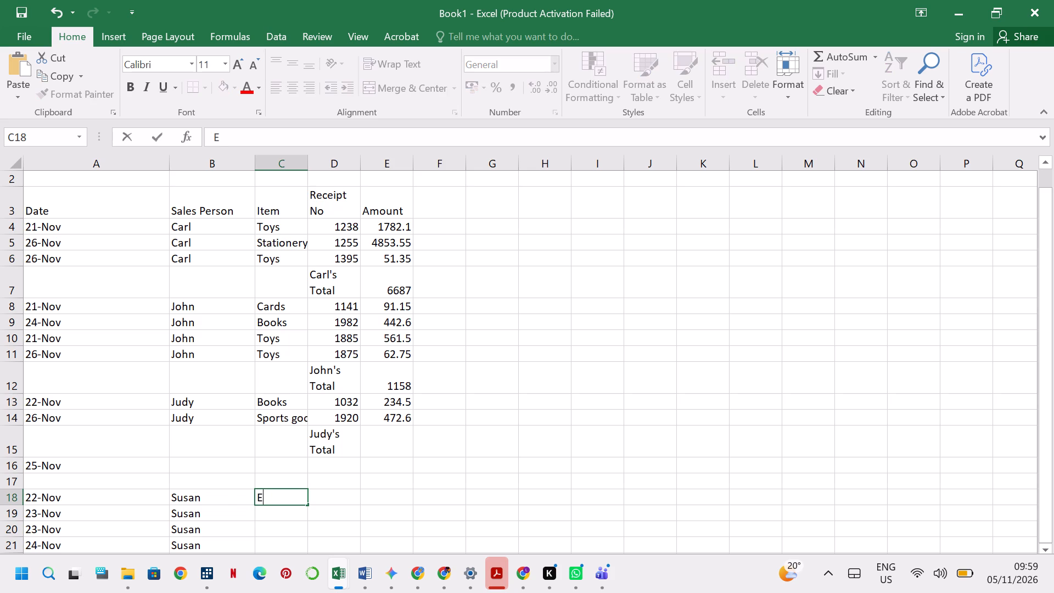
text(lectronics)
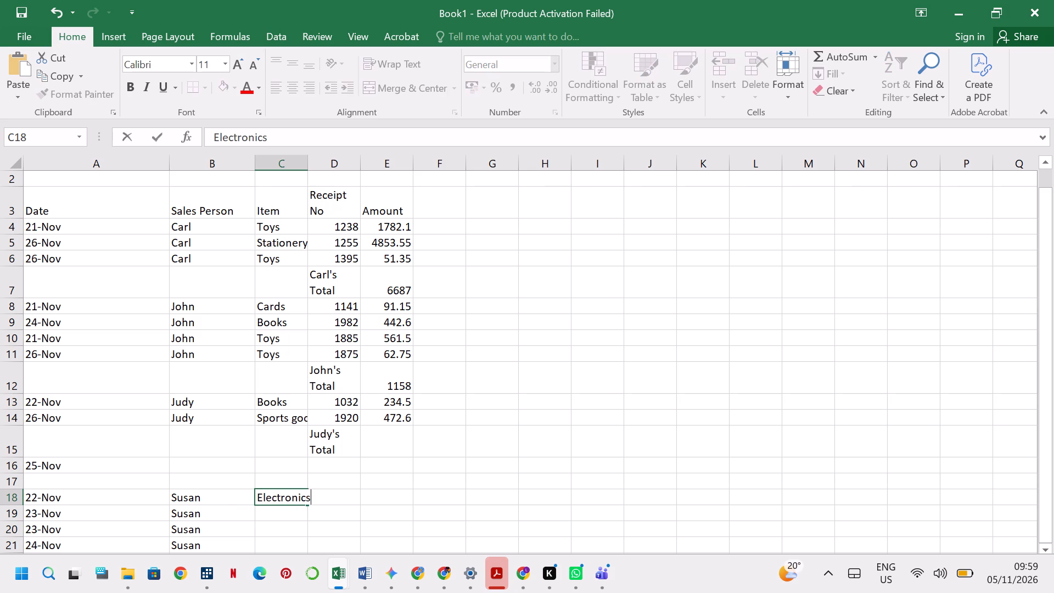
key(Down)
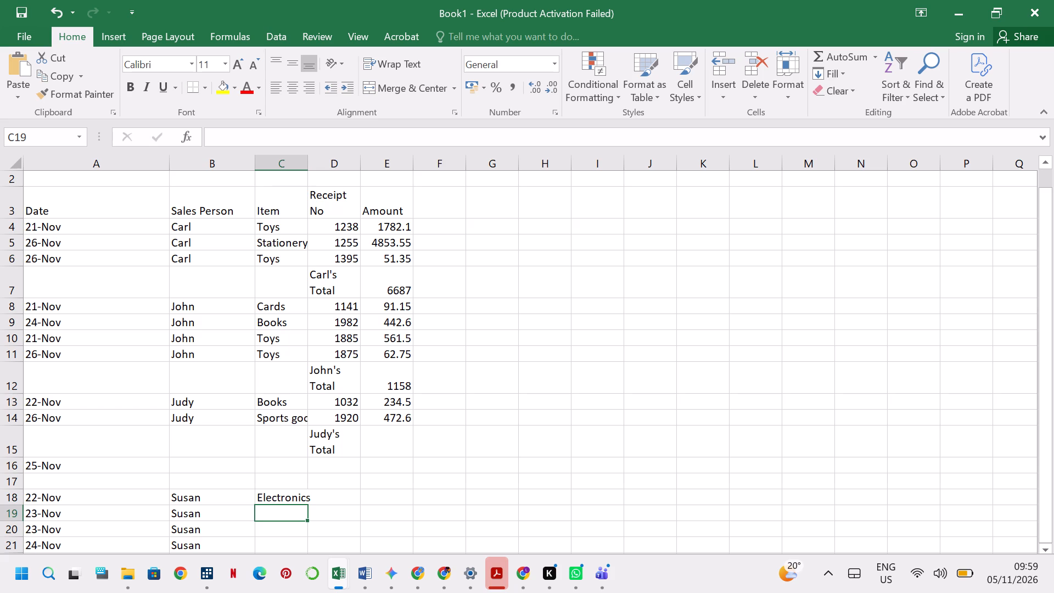
text(ca)
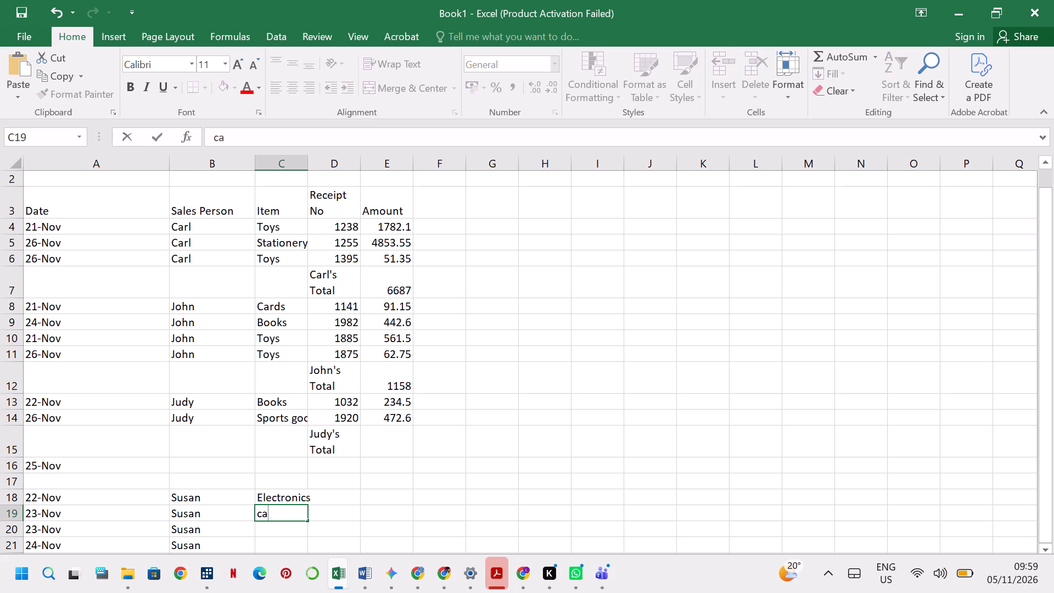
text(rds)
key(Return)
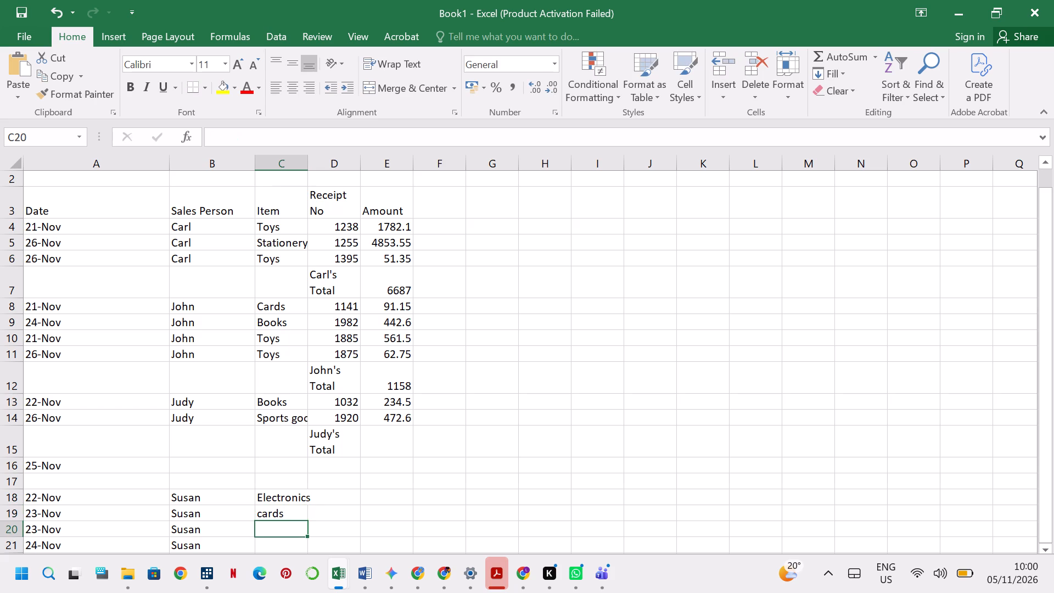
key(Up)
key(Up)
key(Down)
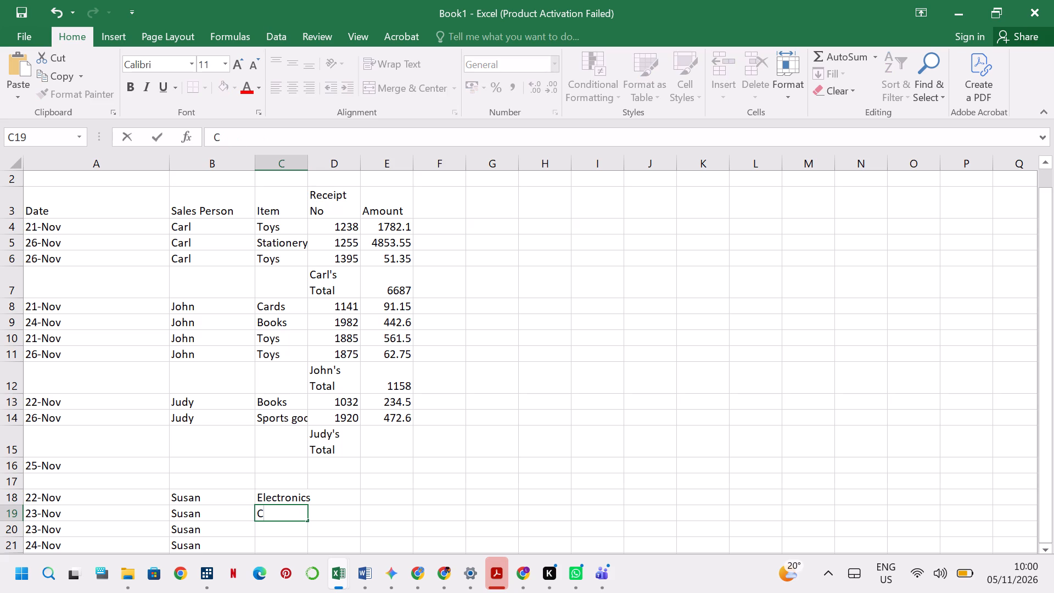
text(ards)
Enter Susan's items Others in cell C20 and Sports goods in cell C21.
key(Down)
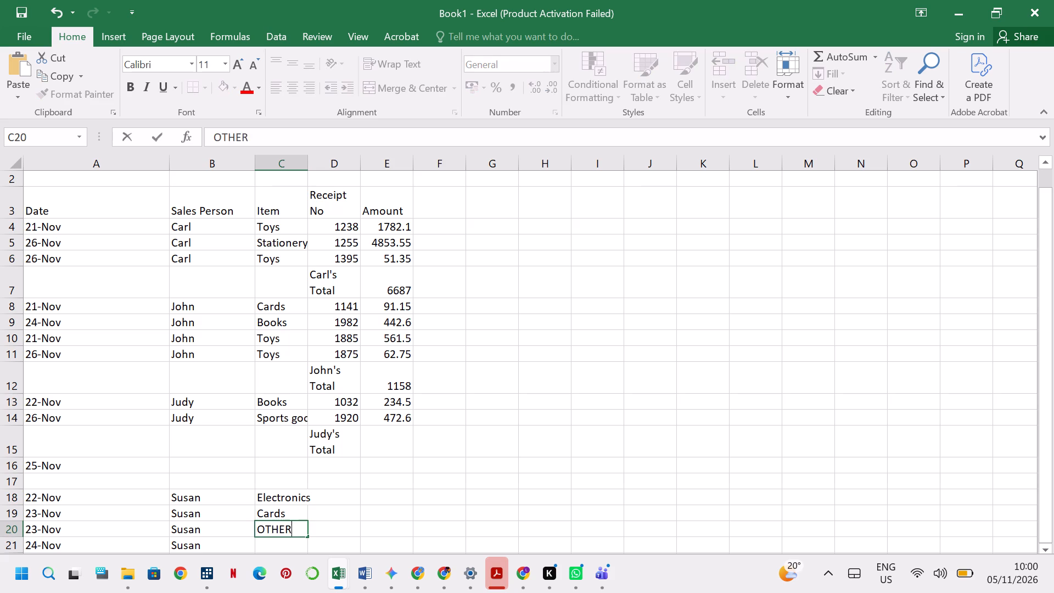
key(BackSpace)
key(BackSpace)
key(BackSpace)
key(BackSpace)
key(BackSpace)
text(thers)
key(Down)
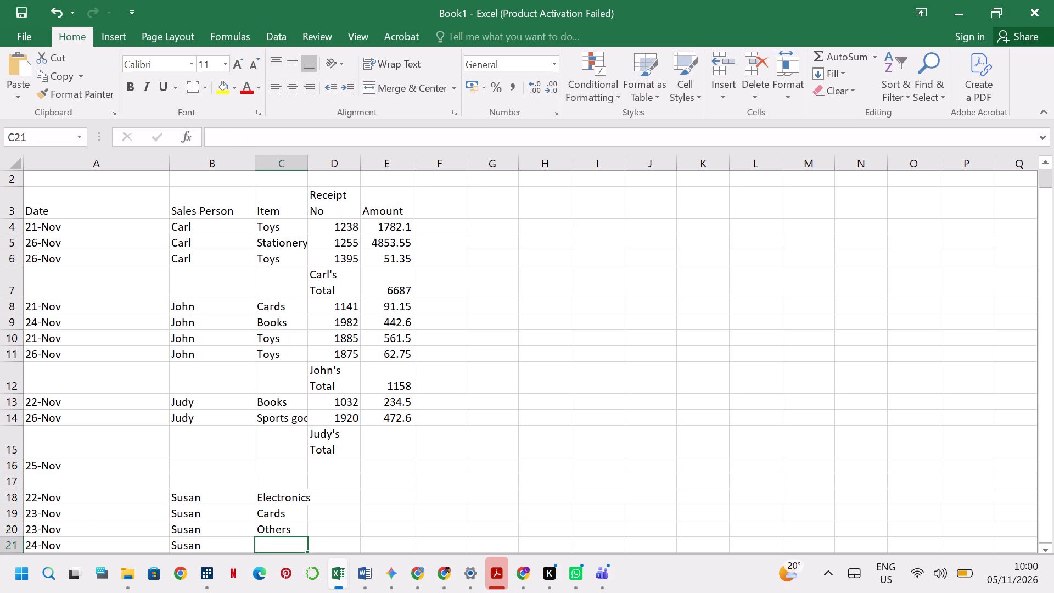
key(s)
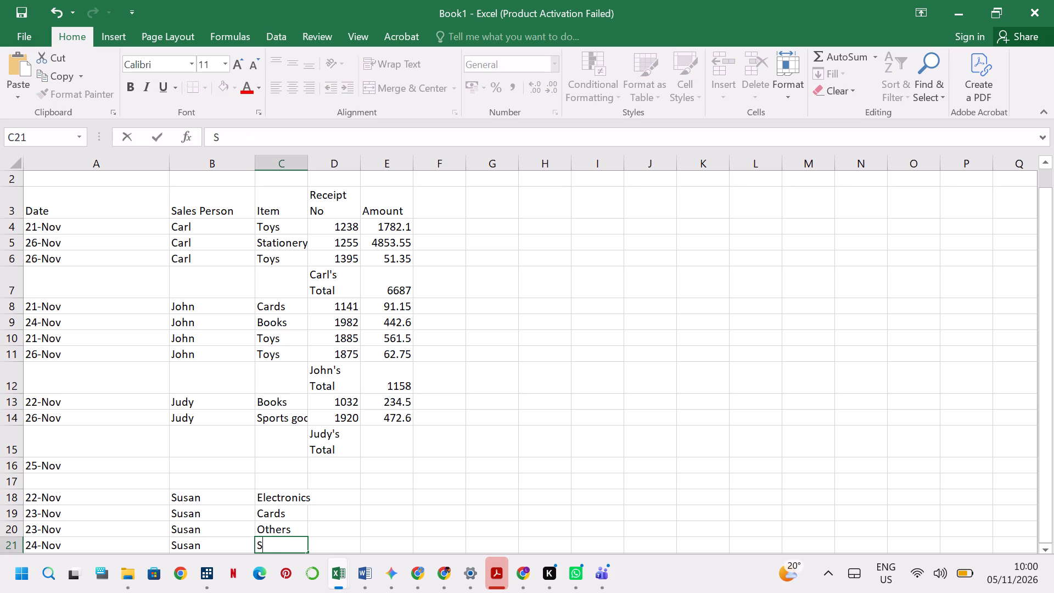
text(ports)
key(space)
text(goods)
Enter Susan's receipt numbers 1160, 1075, 1745 and 1662 in cells D18 to D21.
key(Right)
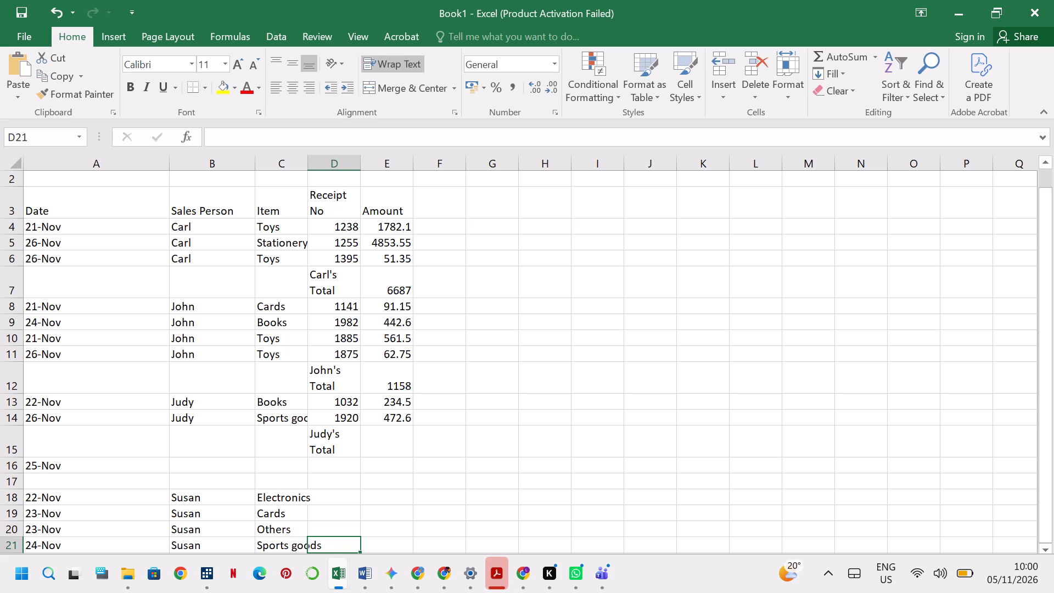
text(166)
key(2)
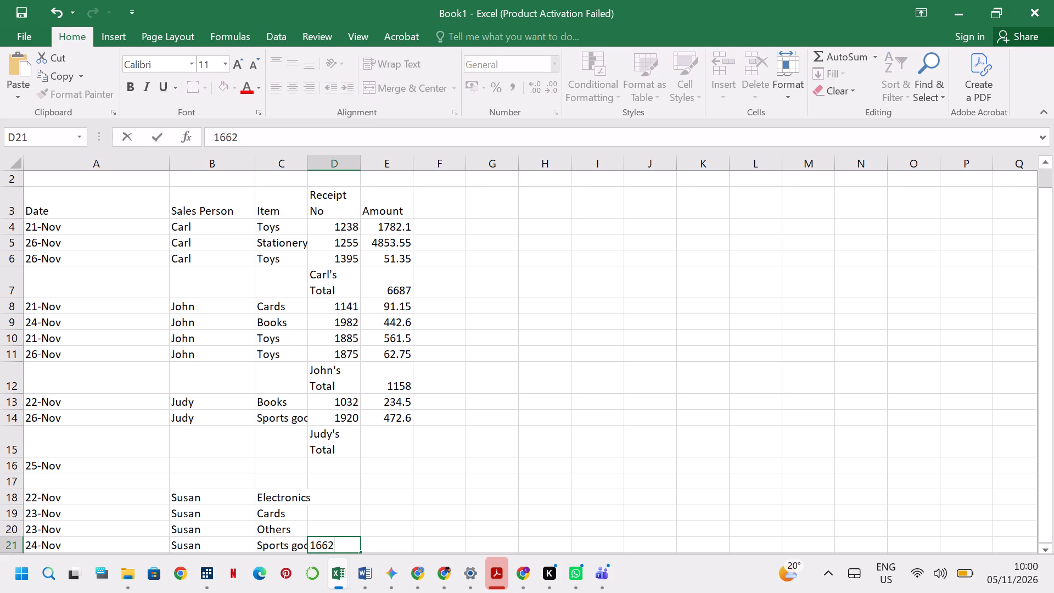
key(Up)
text(174)
key(5)
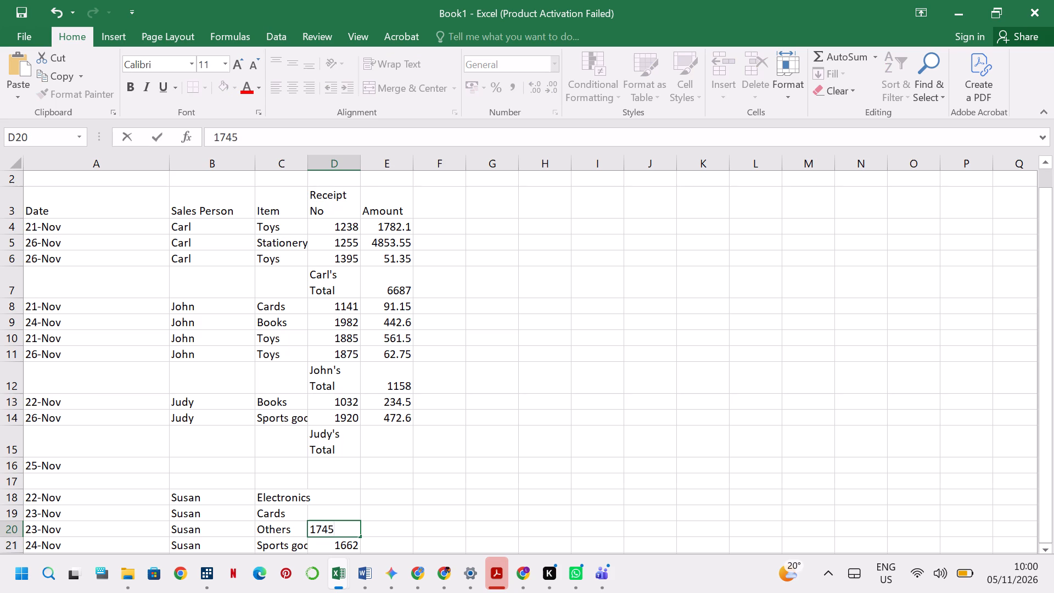
key(Up)
text(10)
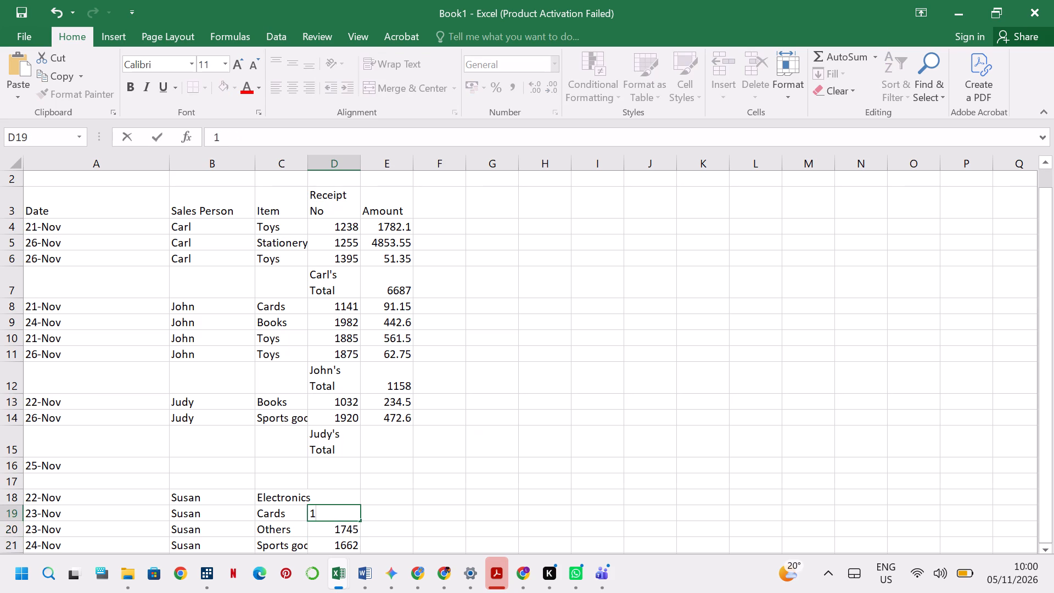
key(7)
key(5)
key(Up)
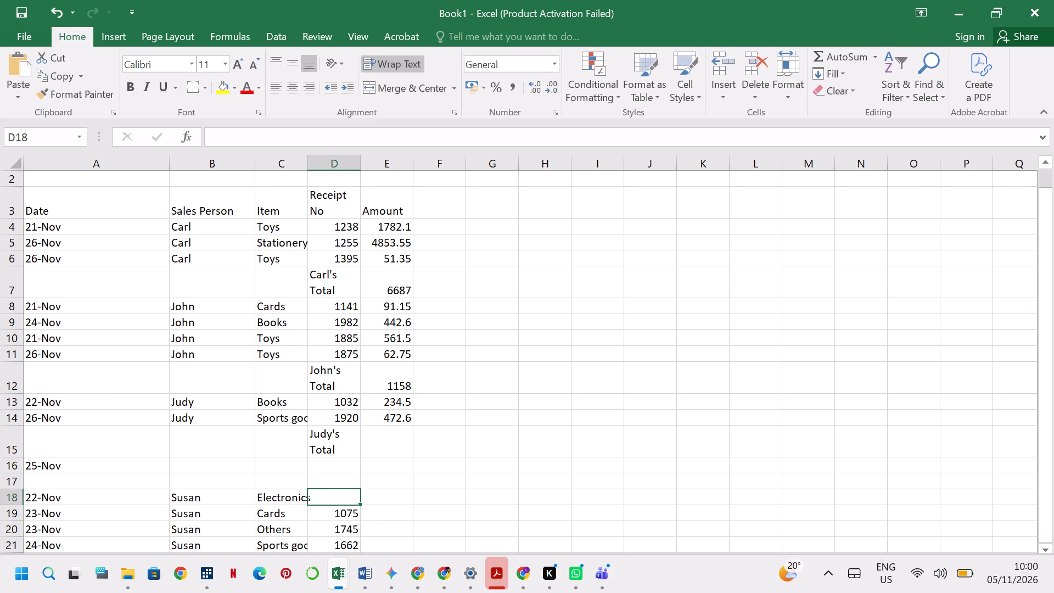
text(1160)
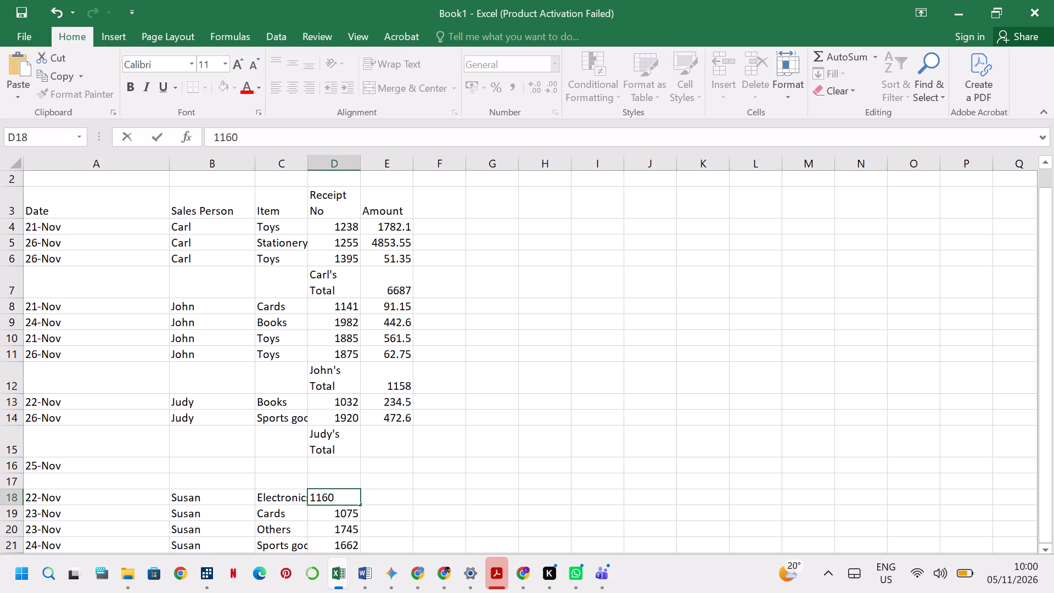
Enter Susan's amounts 52.95, 81.60, 132.95 and 2580.10 in cells E18 to E21.
key(Right)
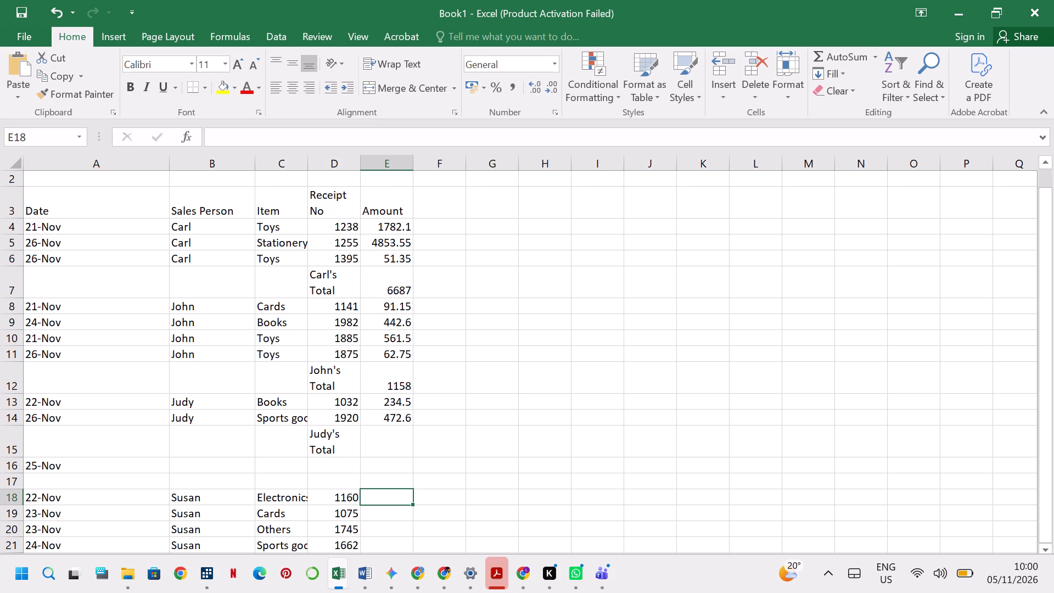
text(52.)
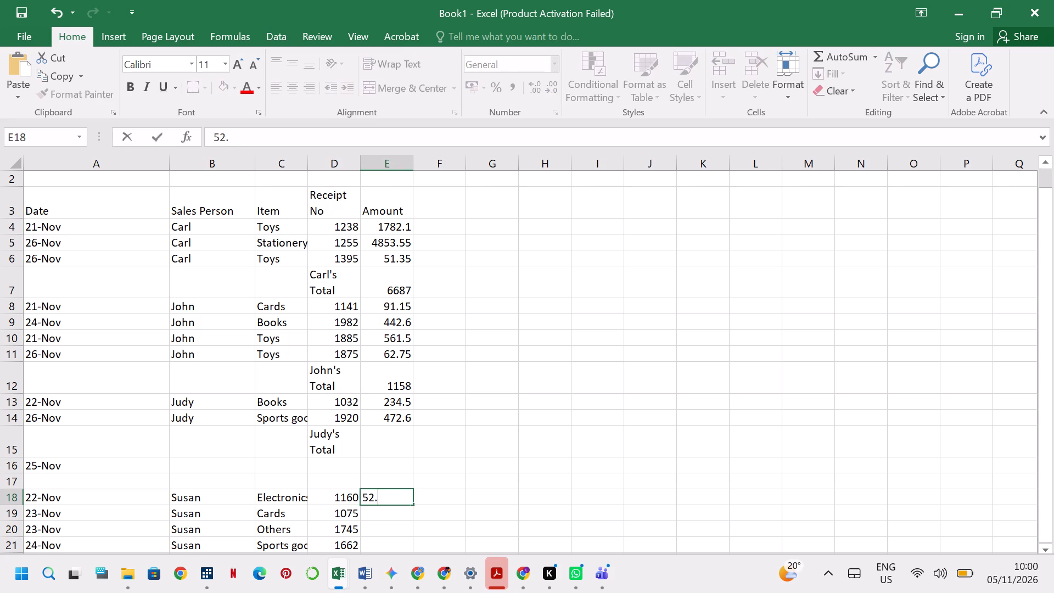
text(95)
key(Down)
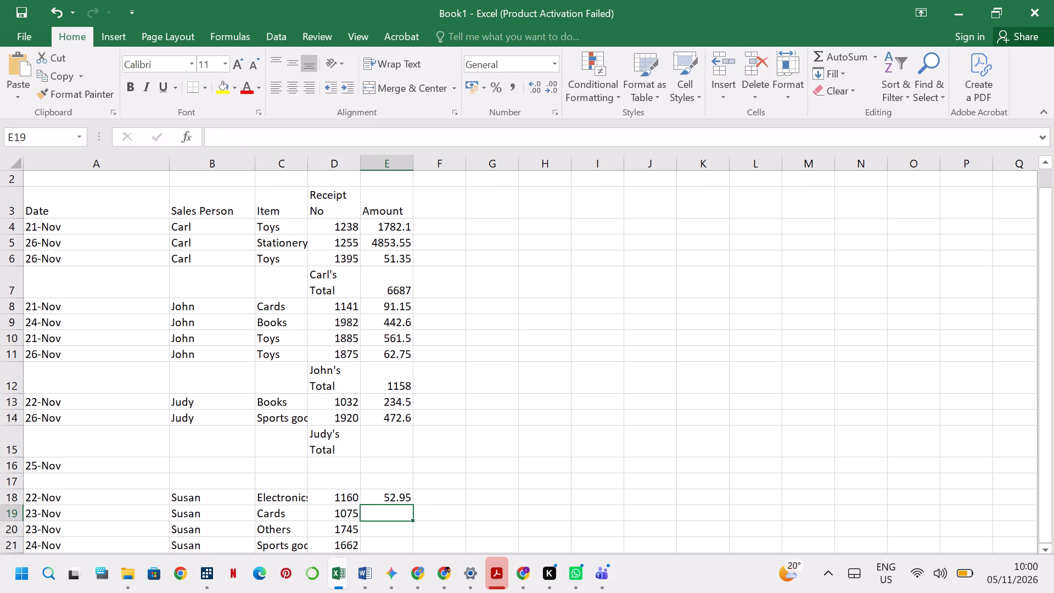
text(81.30)
key(BackSpace)
key(BackSpace)
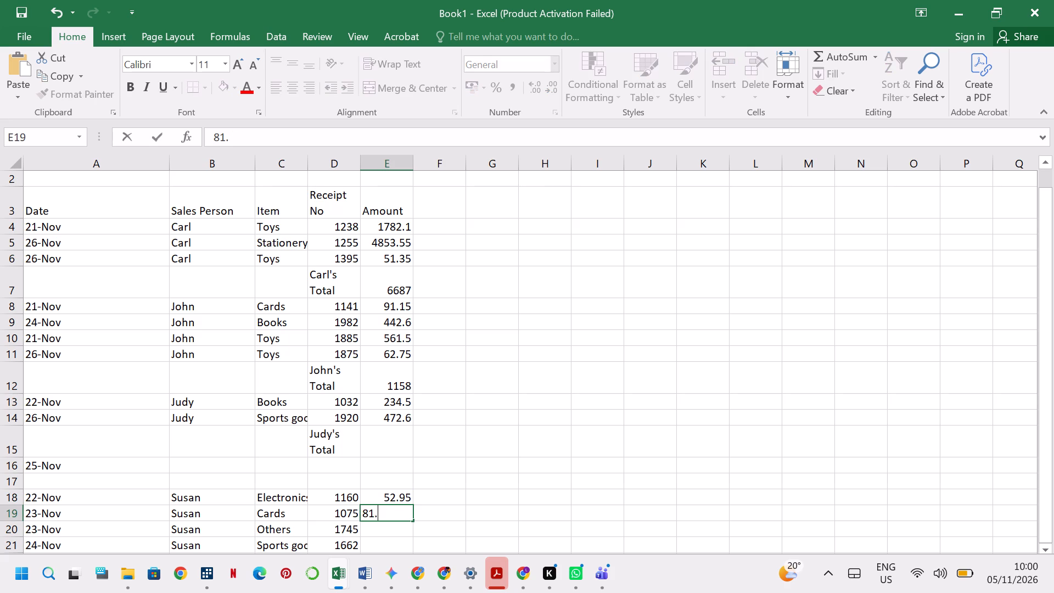
text(60)
key(Down)
text(132)
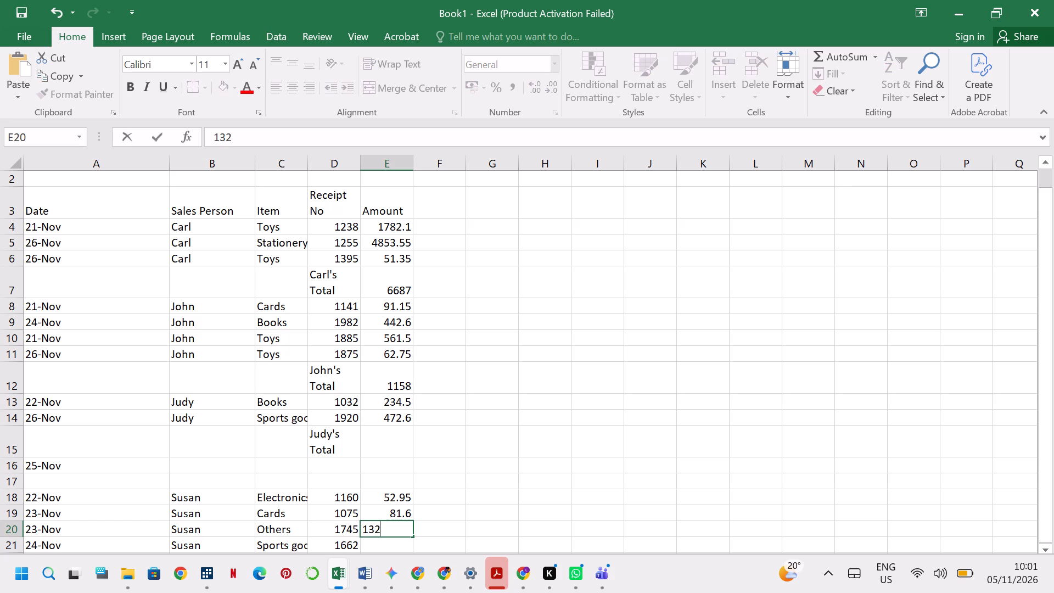
text(.95)
key(Down)
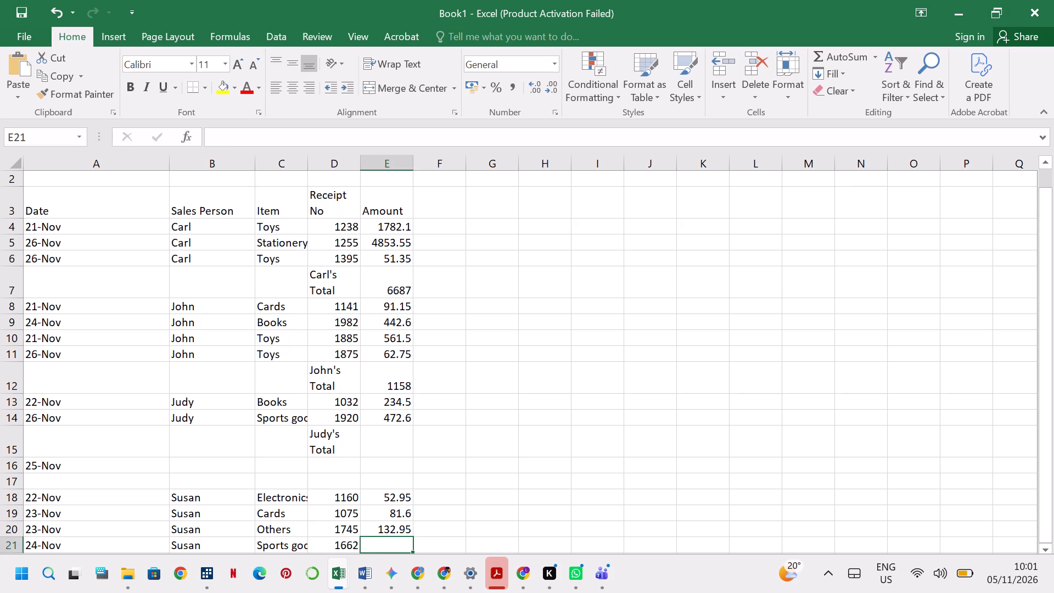
text(2580.10)
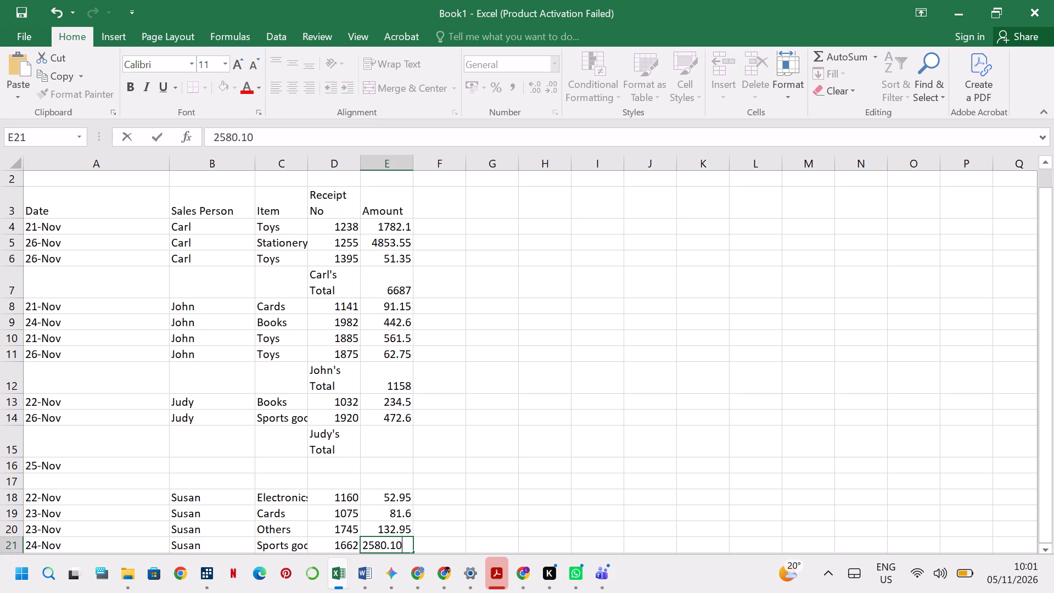
key(Down)
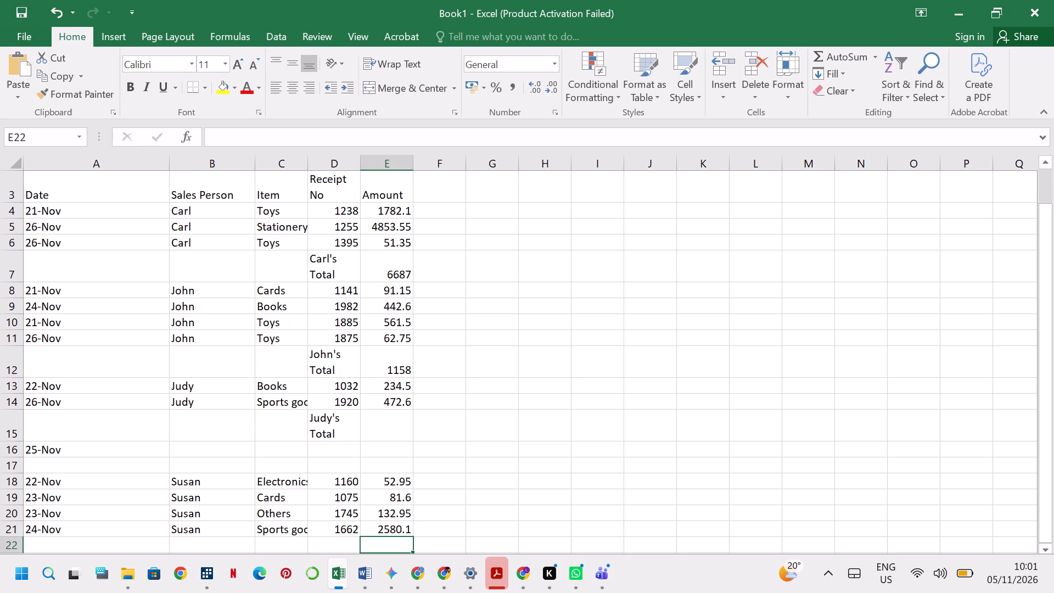
Enter the label Susan's Total in cell D22, below Susan's receipt numbers.
key(Down)
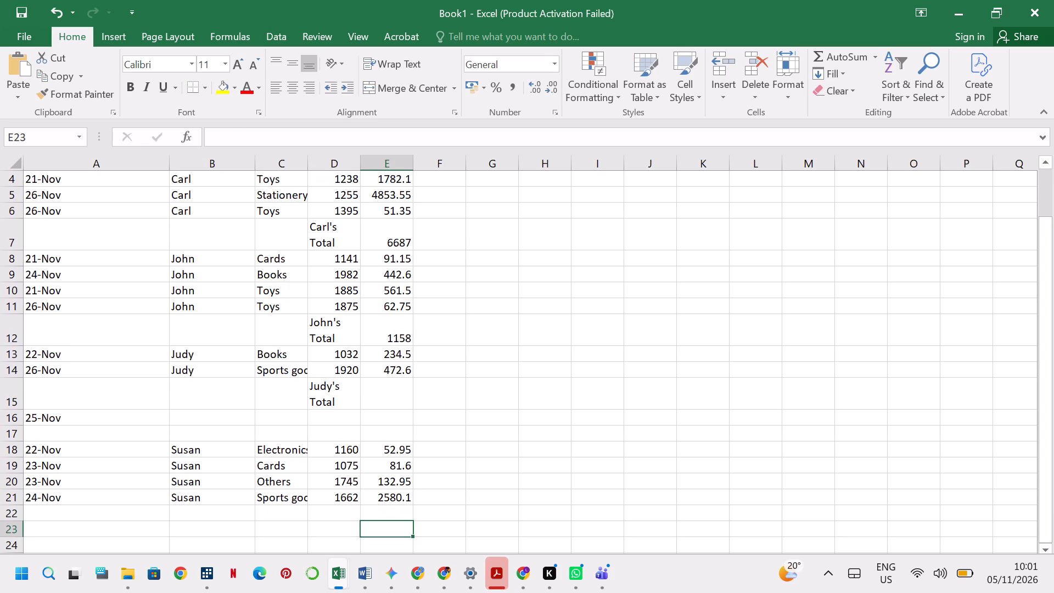
key(Down)
key(Up)
key(Up)
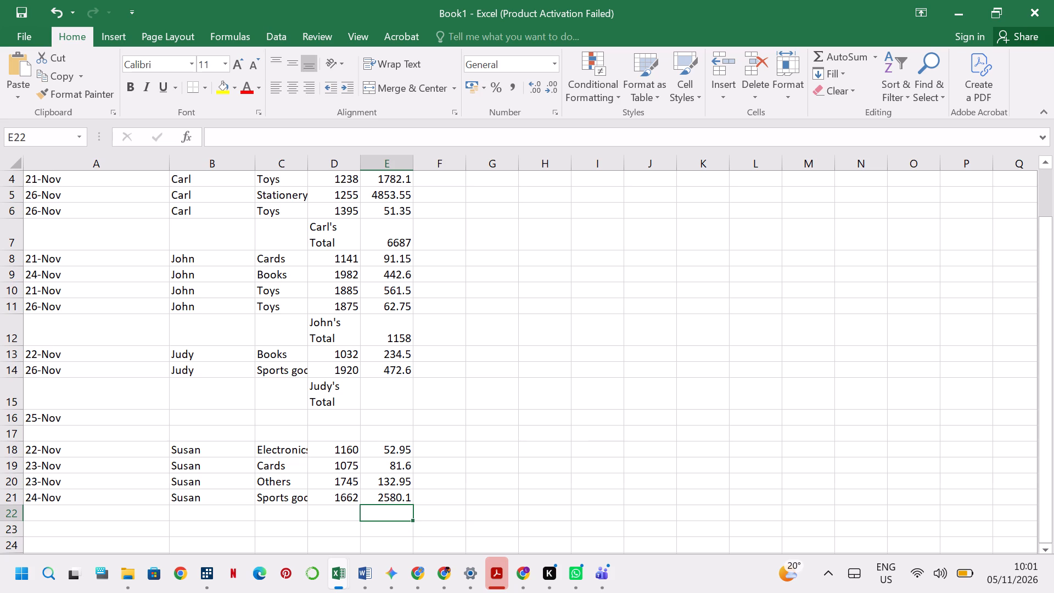
key(Up)
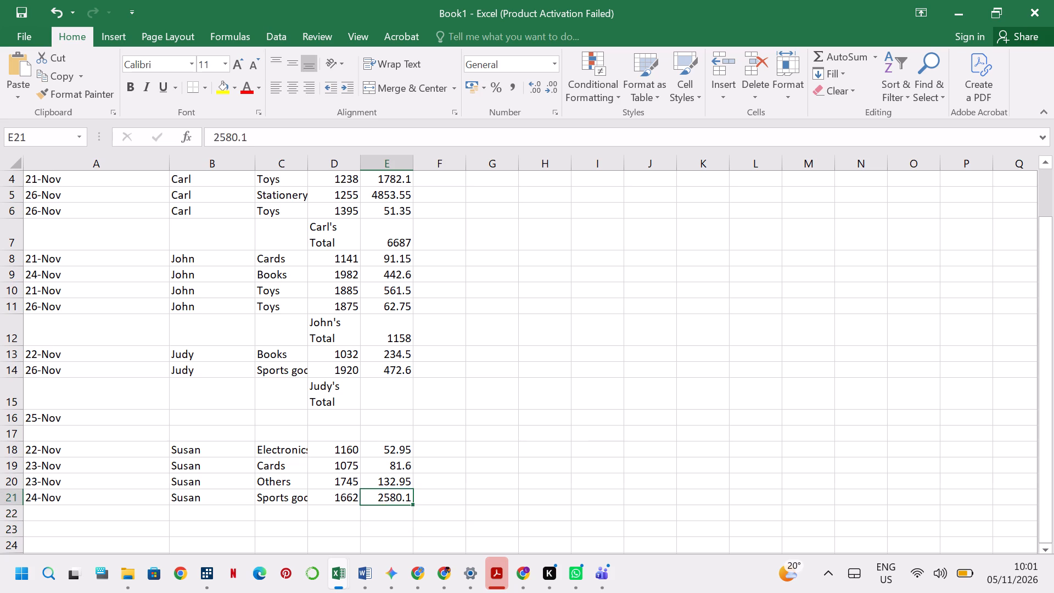
key(Left)
key(Down)
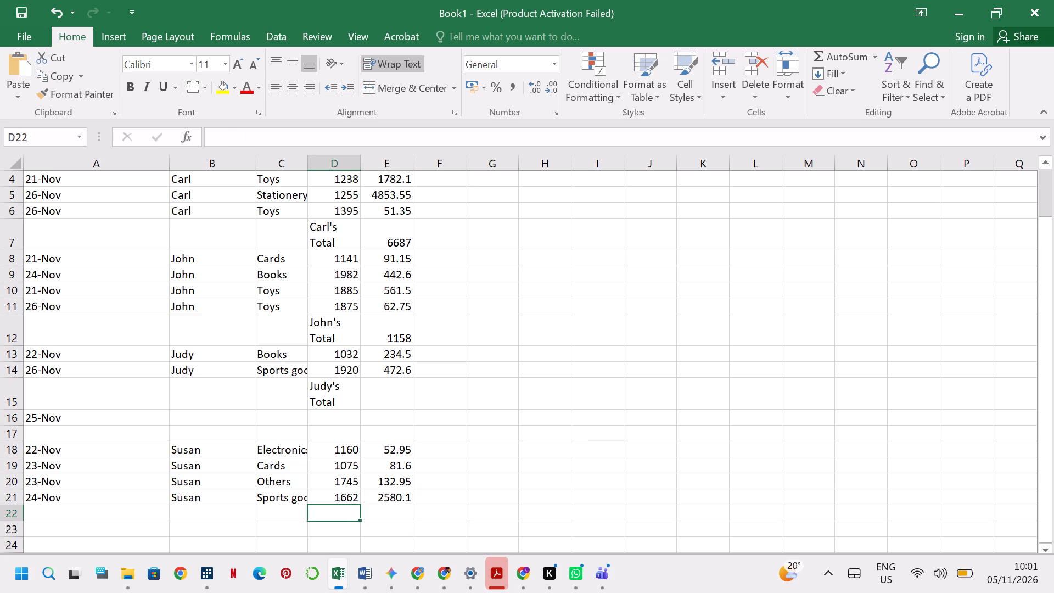
text(usan)
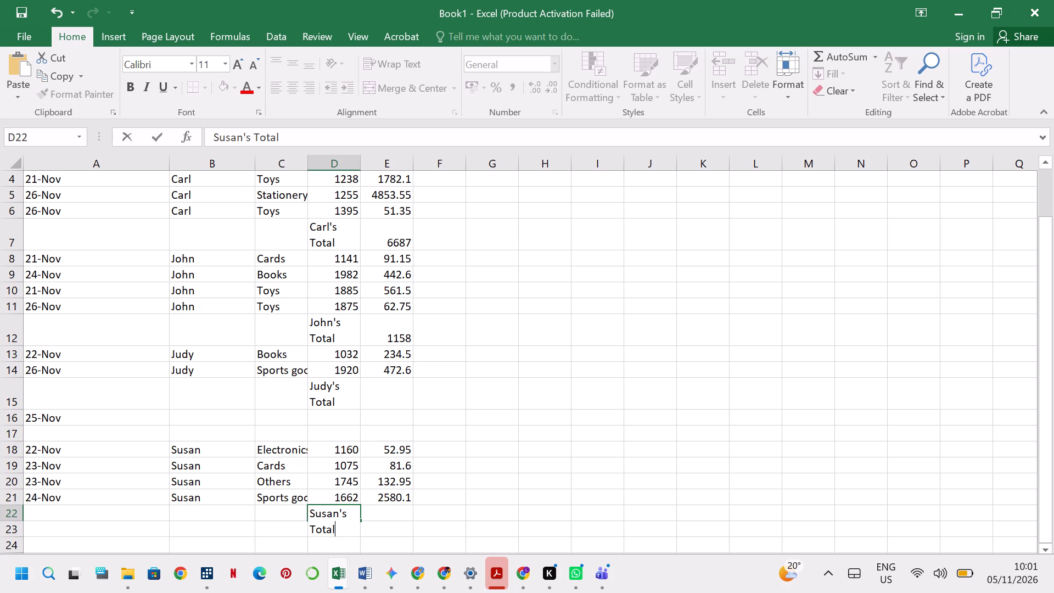
key(Down)
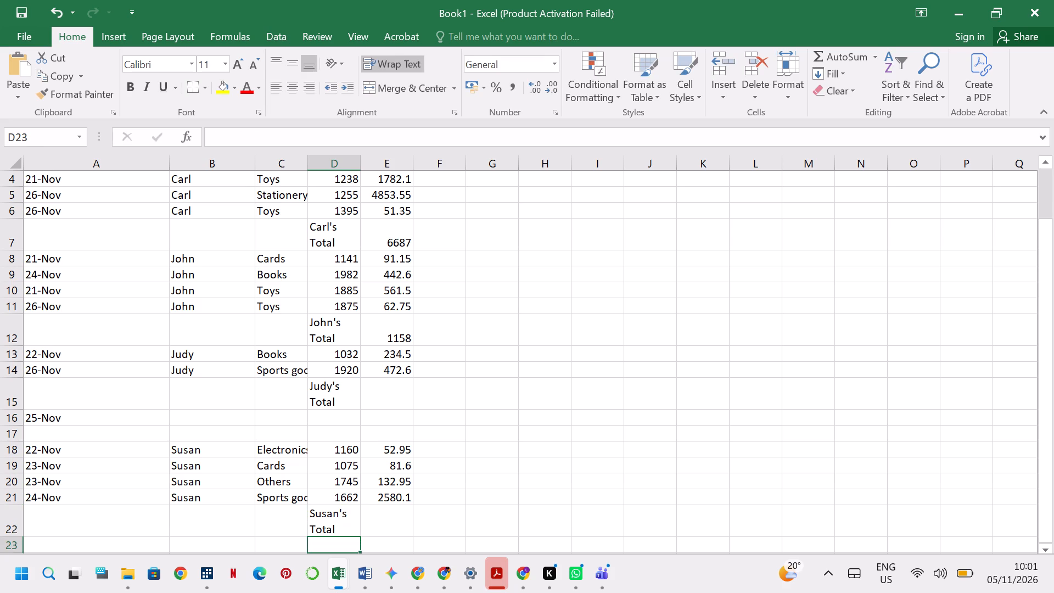
Enter the label Grand Total in cell D24, leaving row 23 blank.
key(Down)
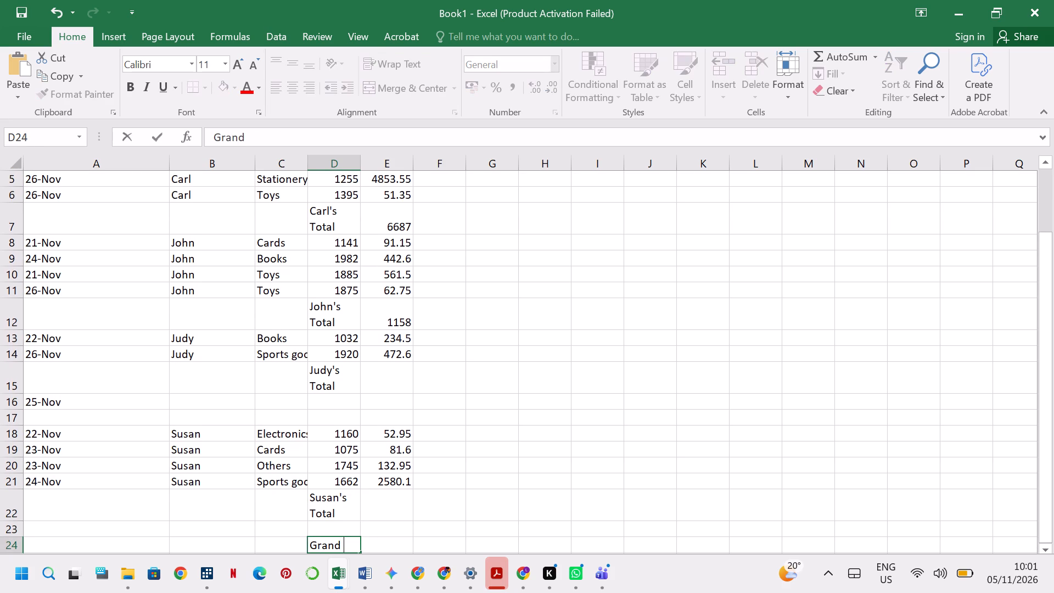
text(otal)
key(Down)
Enter Mary as the sales person in cell B16, beside the 25-Nov date.
key(Up)
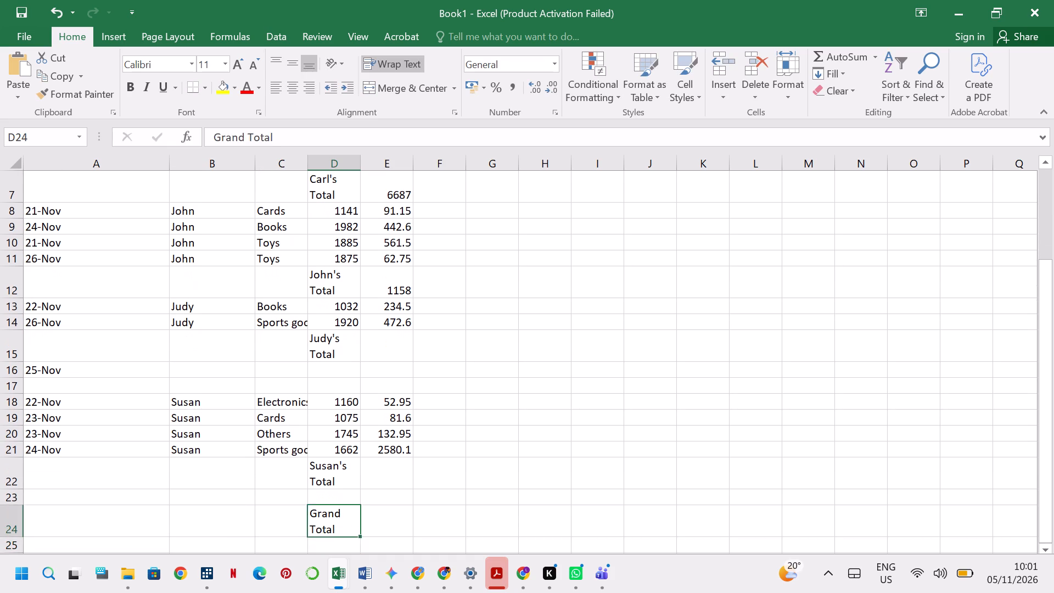
key(Up)
key(Up)
key(Up)
key(Up)
key(Up)
key(Up)
key(Up)
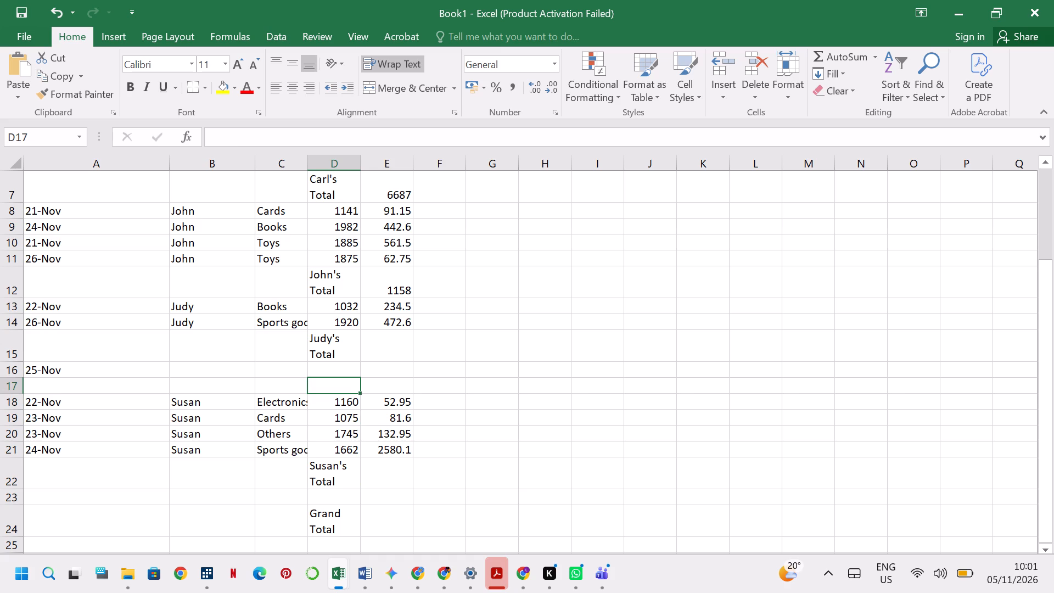
key(Up)
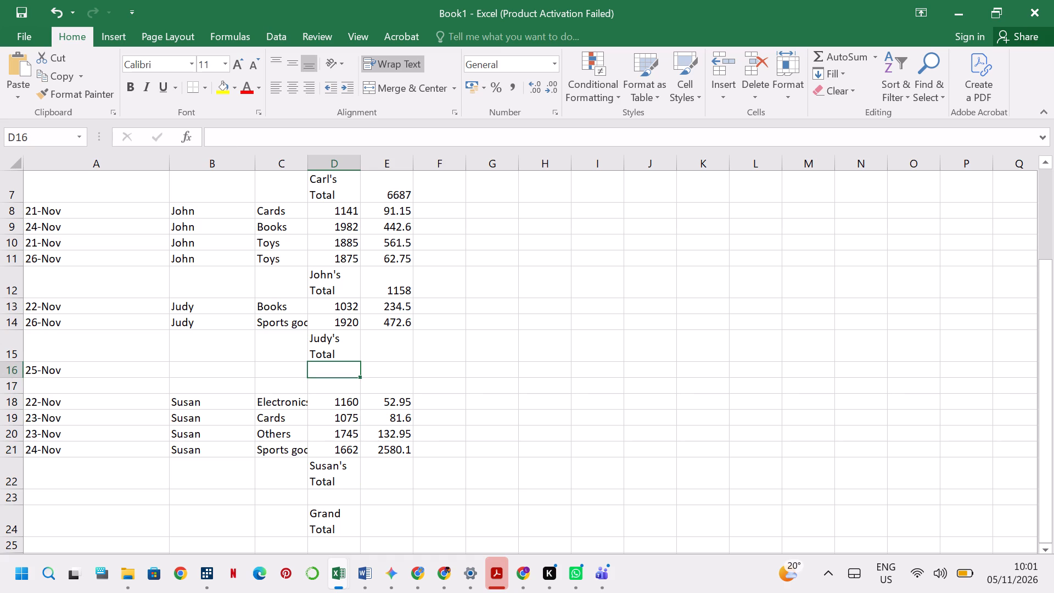
key(Left)
key(Left)
key(Left)
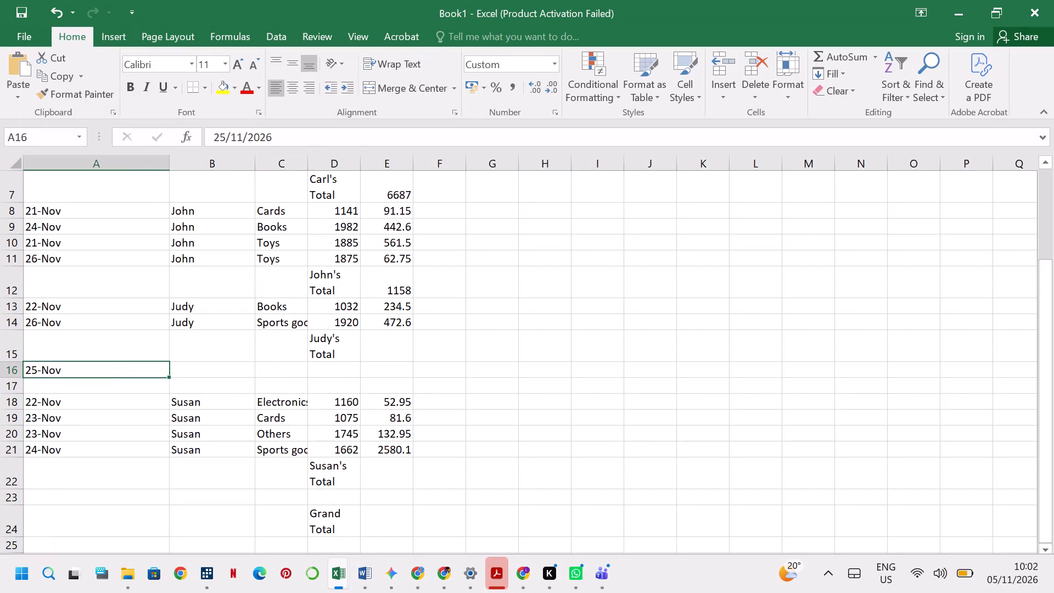
key(Right)
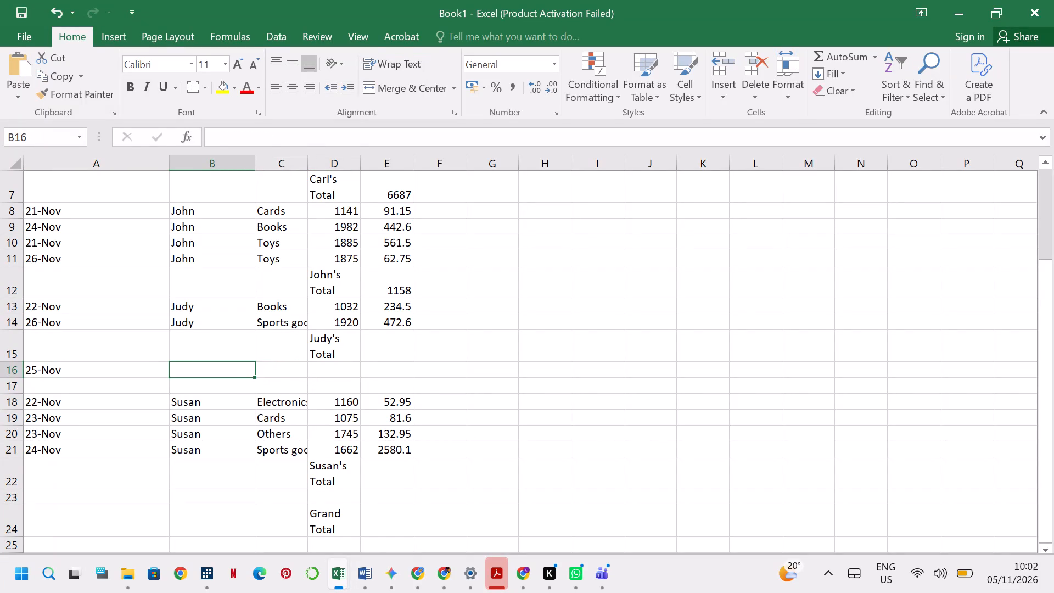
text(ar)
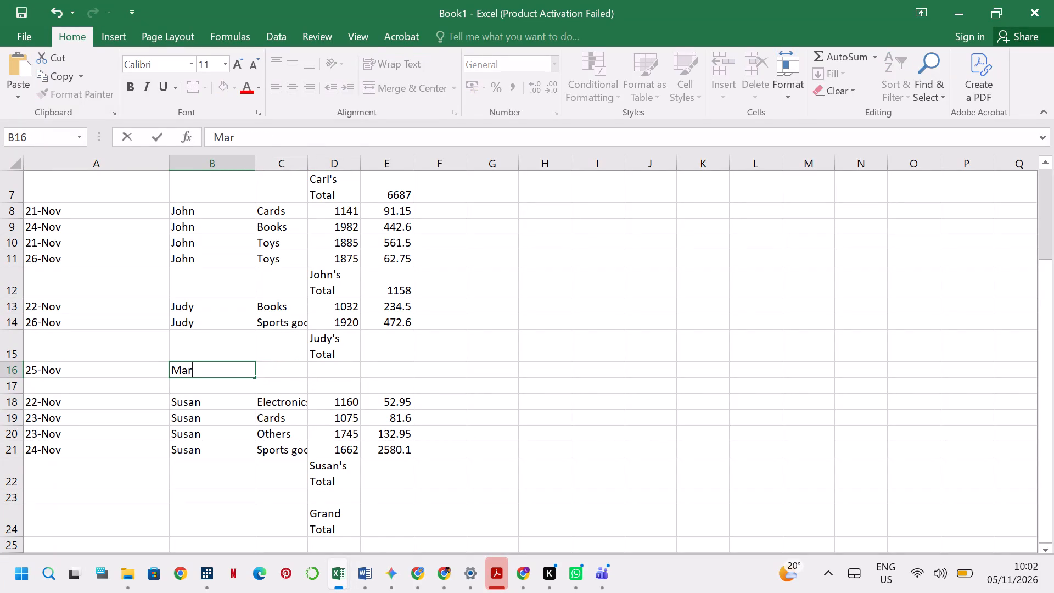
key(y)
Enter Mary's item Toys in cell C16 and receipt number 1774 in cell D16.
key(Right)
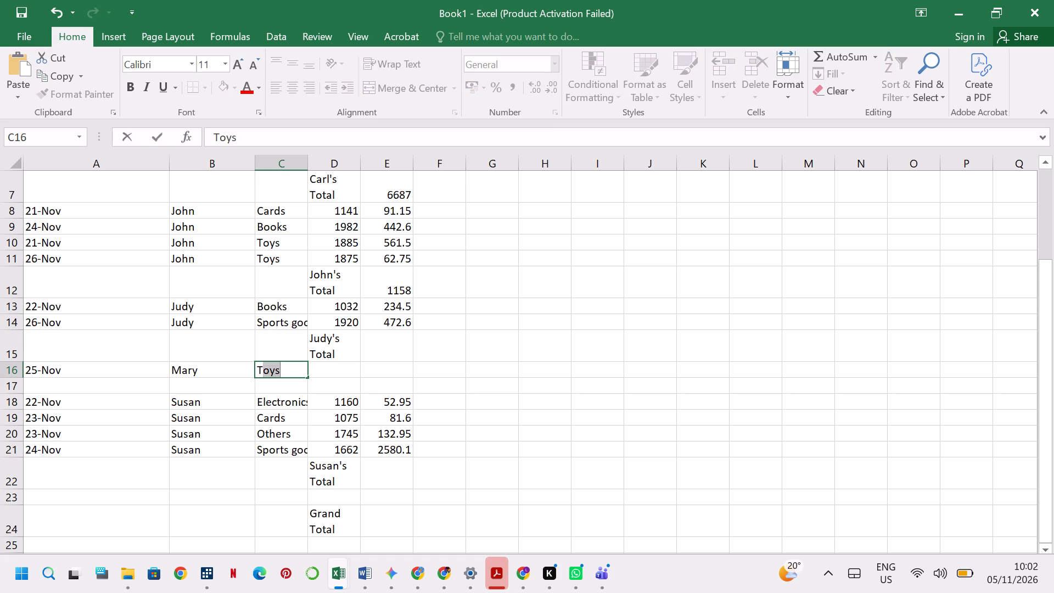
key(Return)
key(Up)
key(Right)
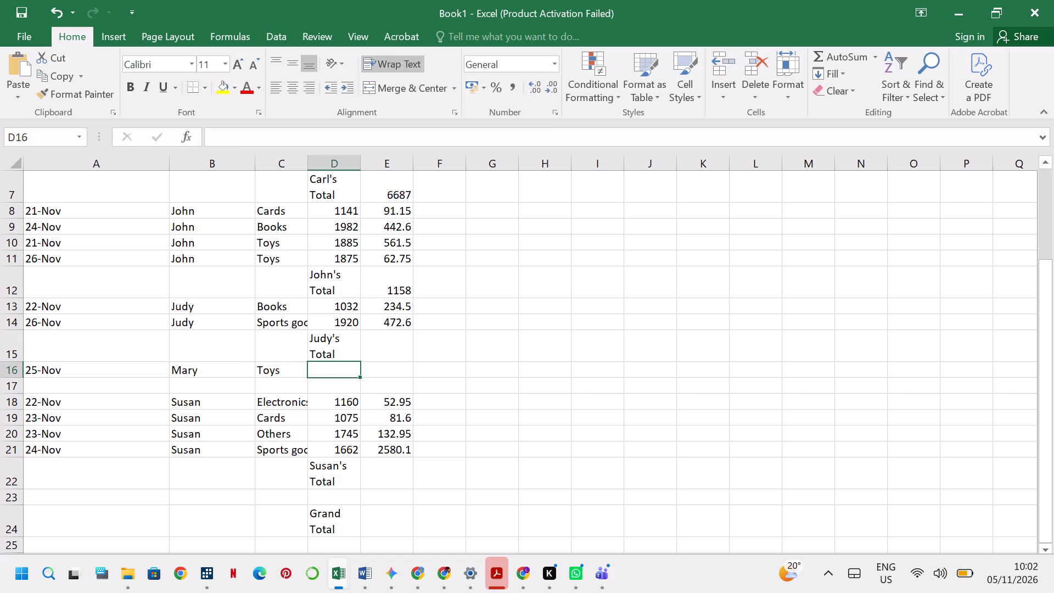
key(1)
text(774)
Enter the label Mary's Total in cell D17, below Mary's receipt number.
key(Down)
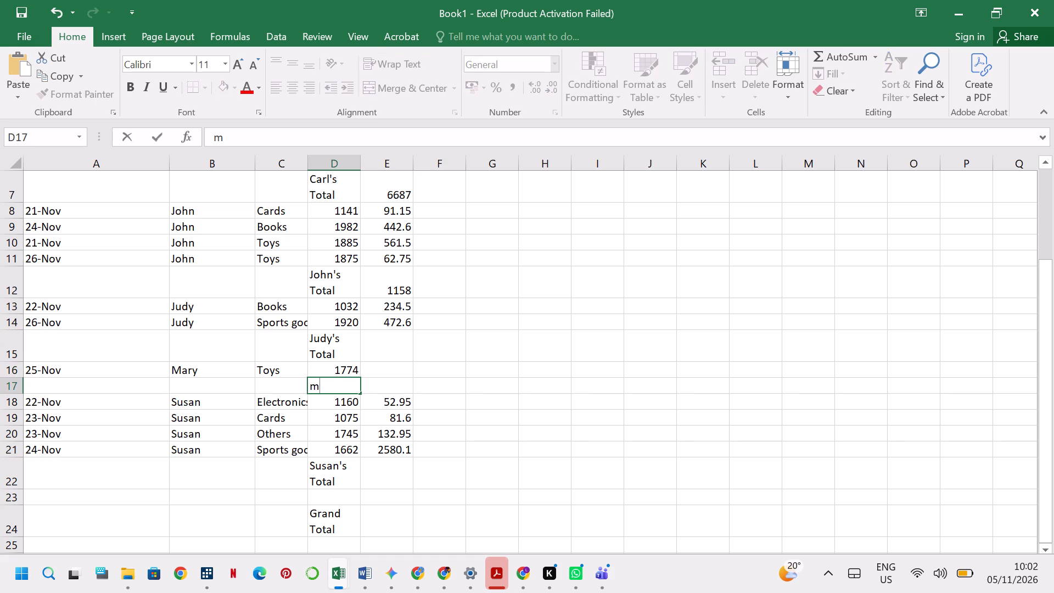
key(BackSpace)
key(m)
text(ary)
text('s)
key(space)
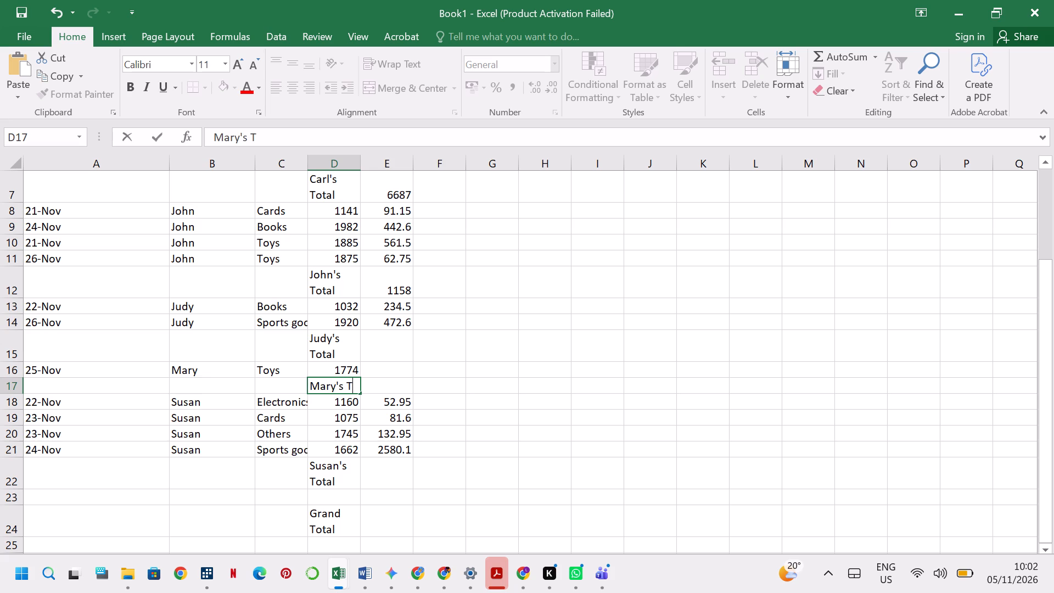
text(otal)
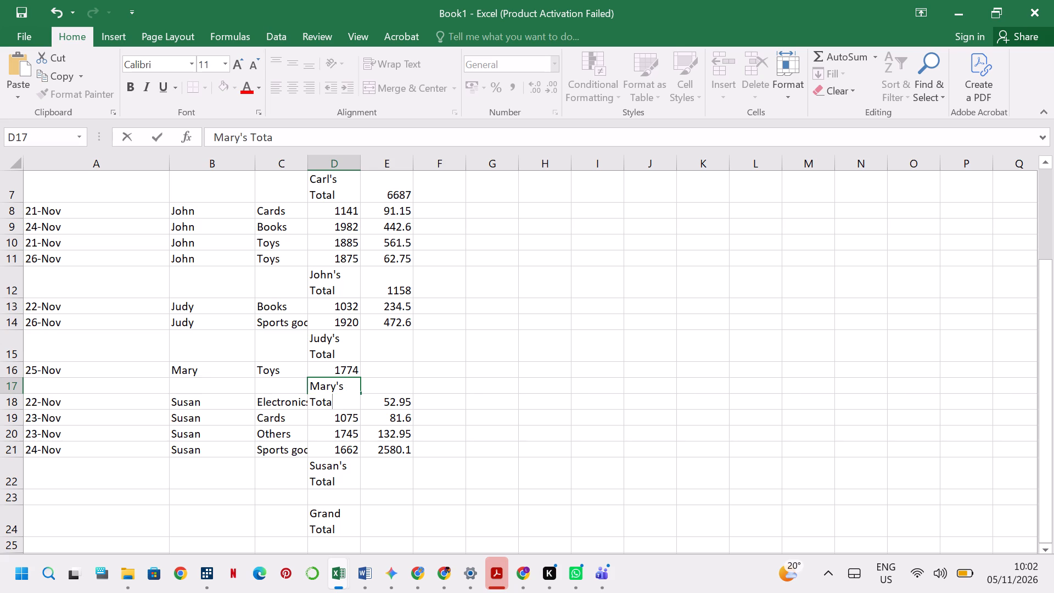
key(Return)
Enter the amount 364.15 in cell E16 for Mary's Toys sale.
key(Up)
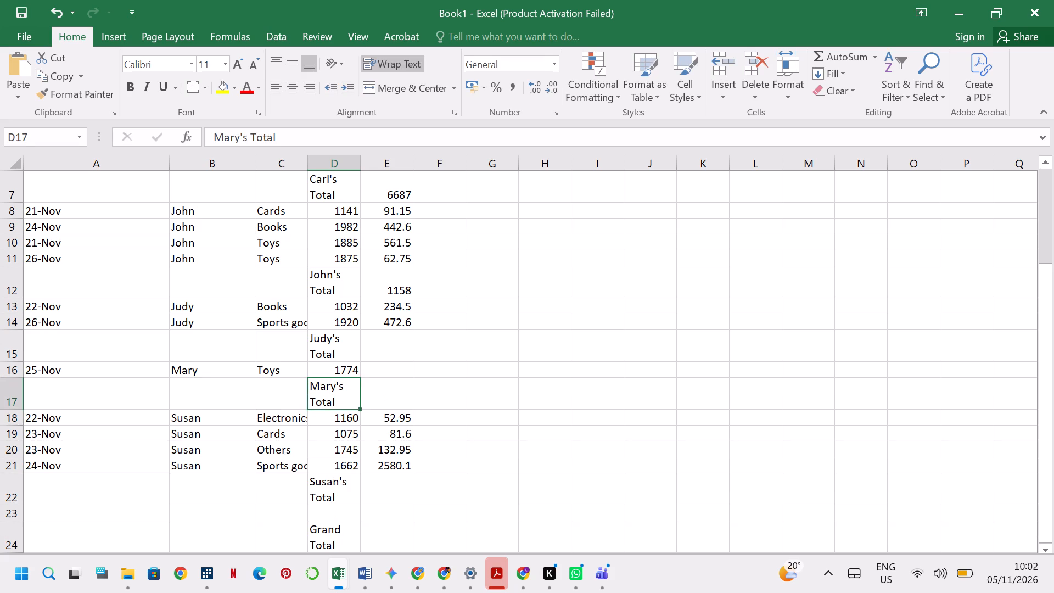
key(Up)
key(Right)
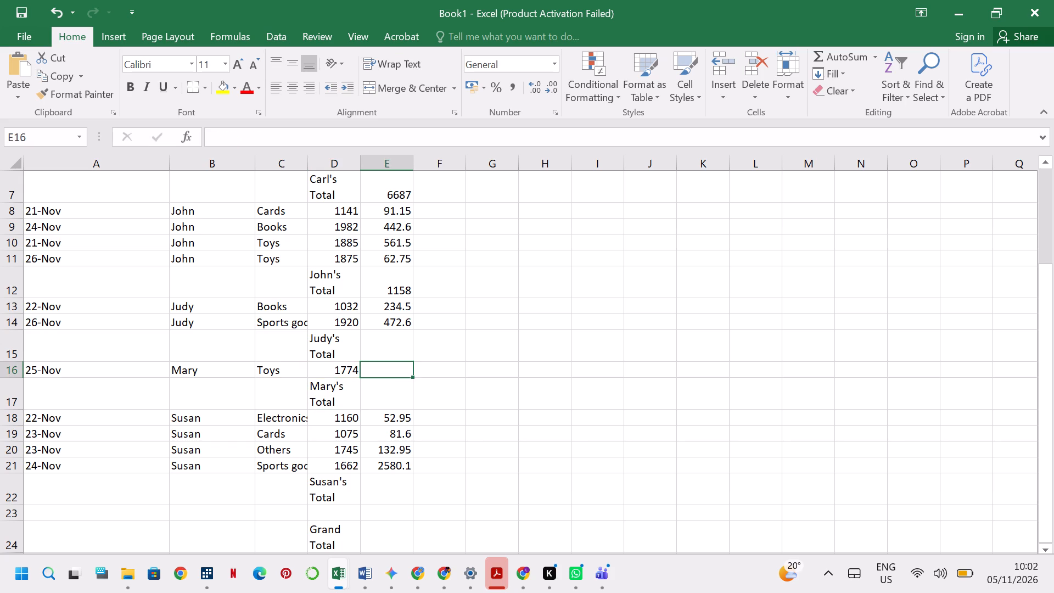
text(36)
key(4)
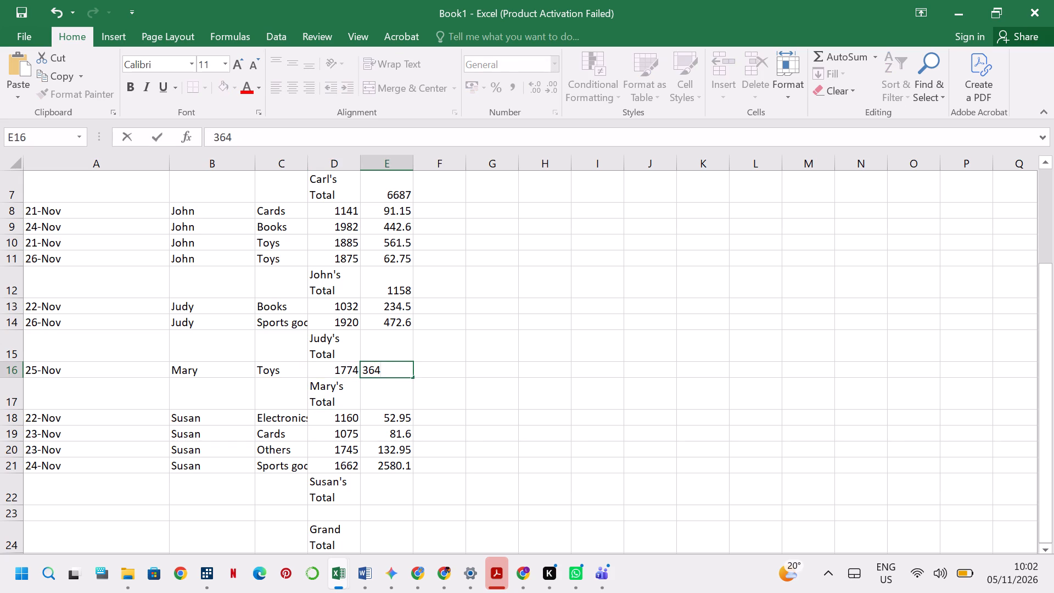
text(.15)
key(Return)
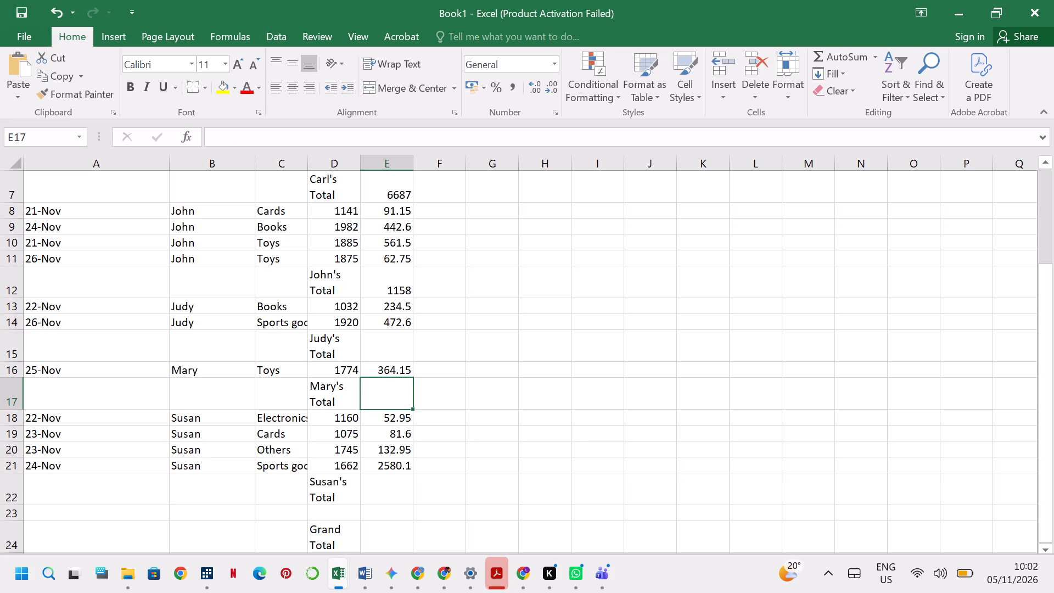
Calculate Judy's total in cell E15 with AutoSum over the amounts in E13:E14.
scroll(398, 316, up, 2)
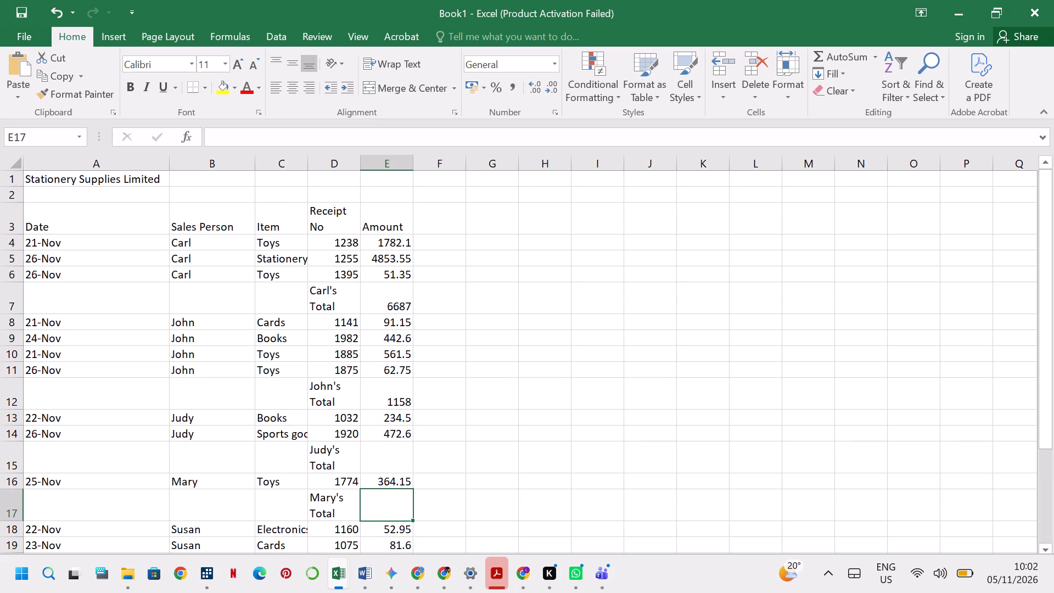
scroll(391, 366, down, 1)
click(397, 396)
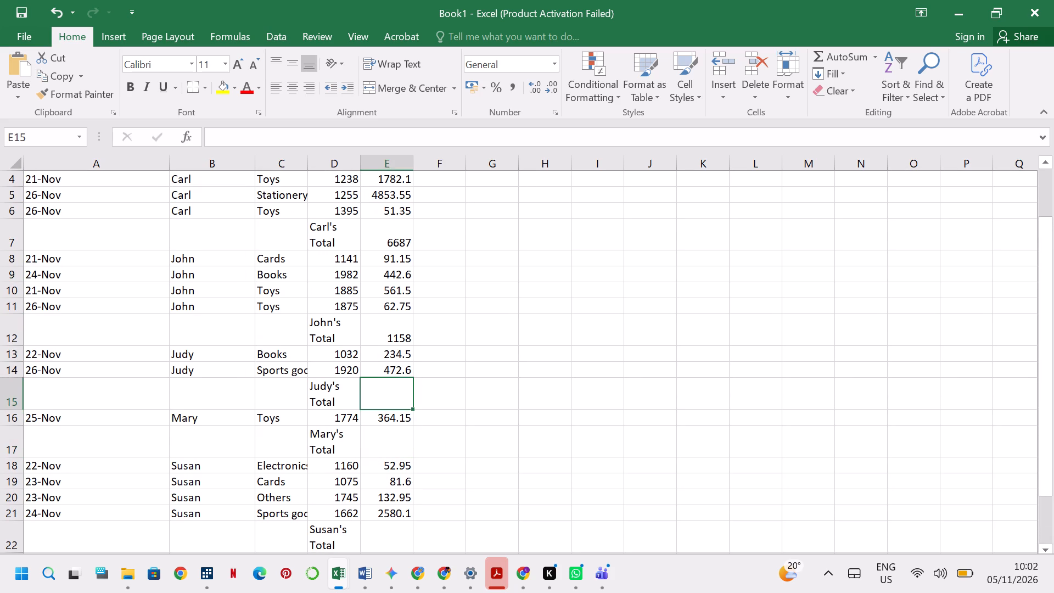
click(853, 53)
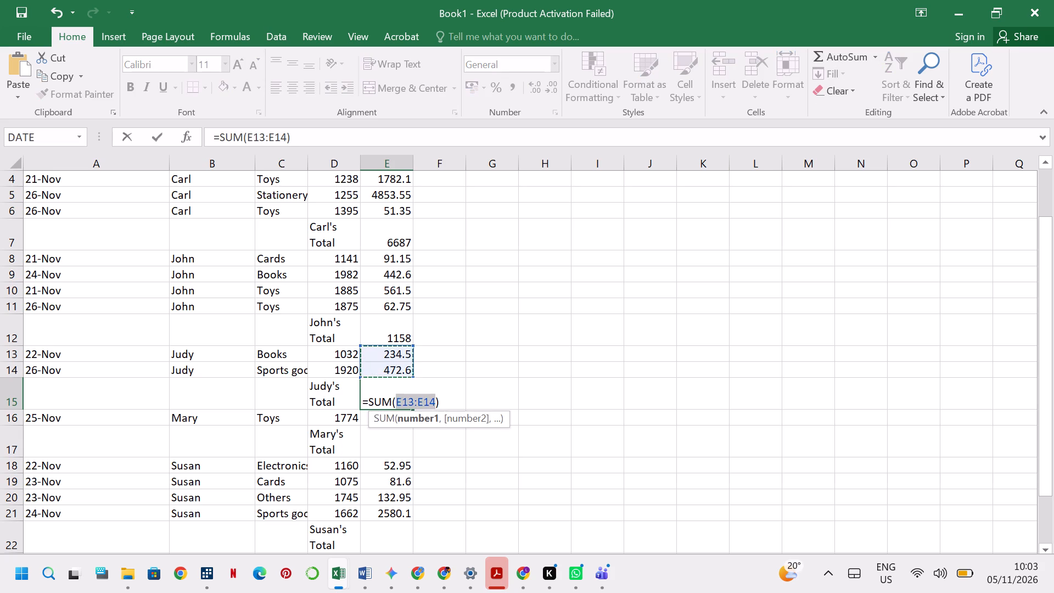
key(Return)
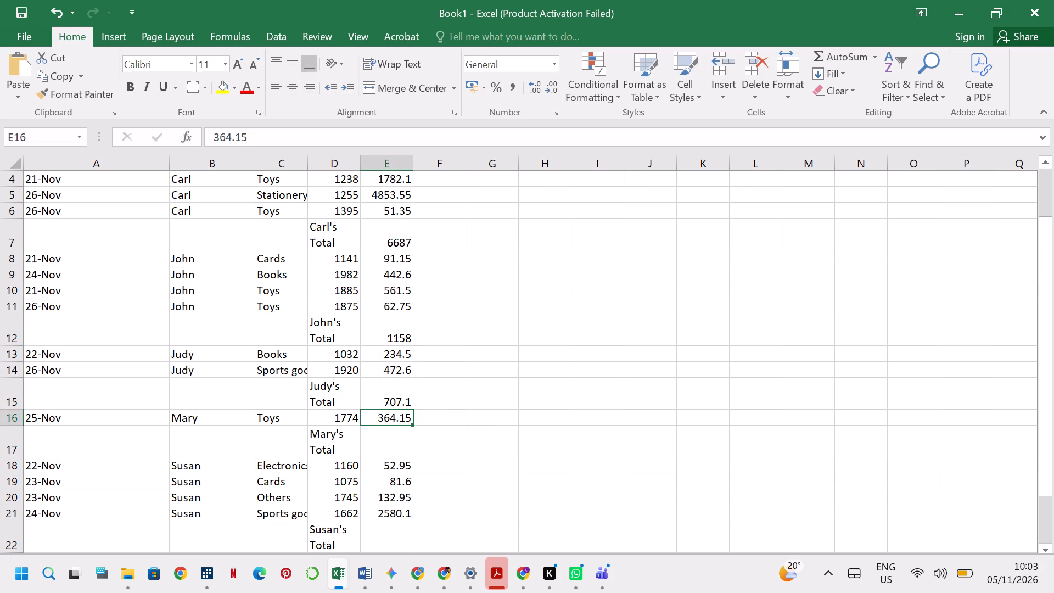
Calculate Mary's total in cell E17 with AutoSum of her single amount in E16.
click(399, 449)
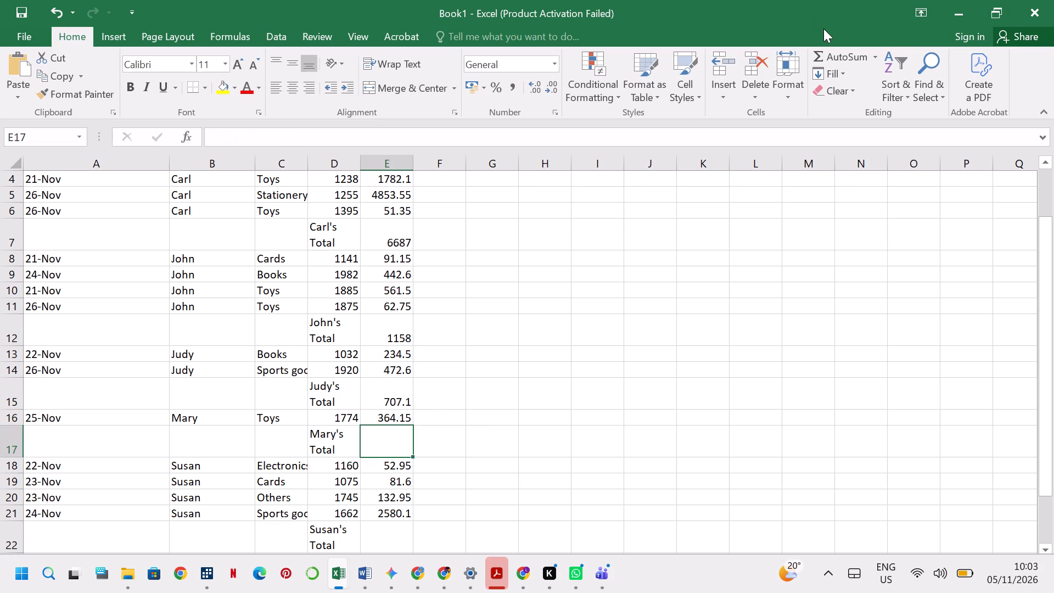
click(839, 59)
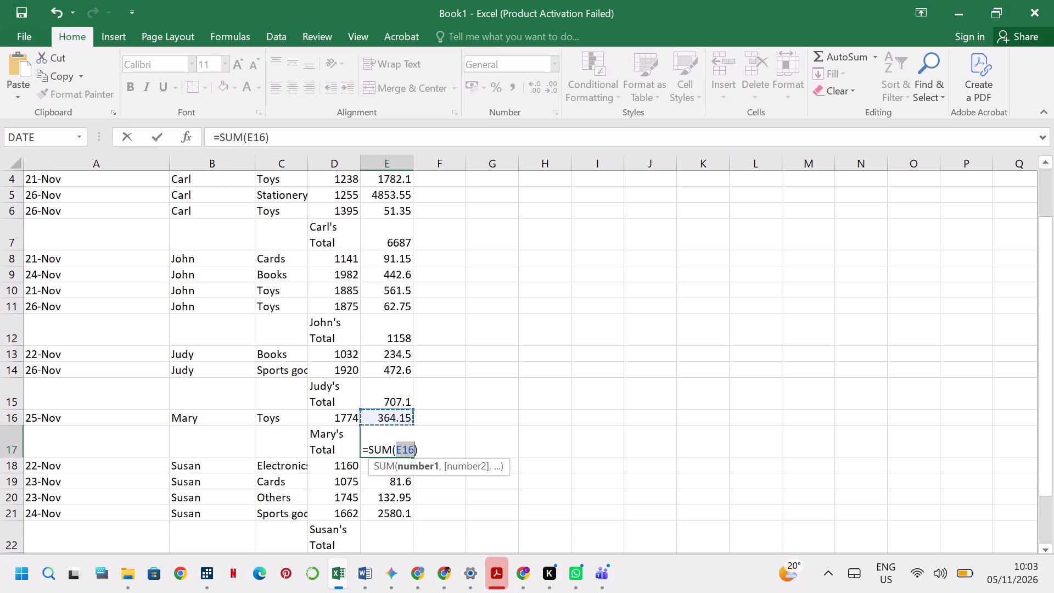
key(Return)
Calculate Susan's total in cell E22 with AutoSum over the amounts in E18:E21.
scroll(553, 312, down, 1)
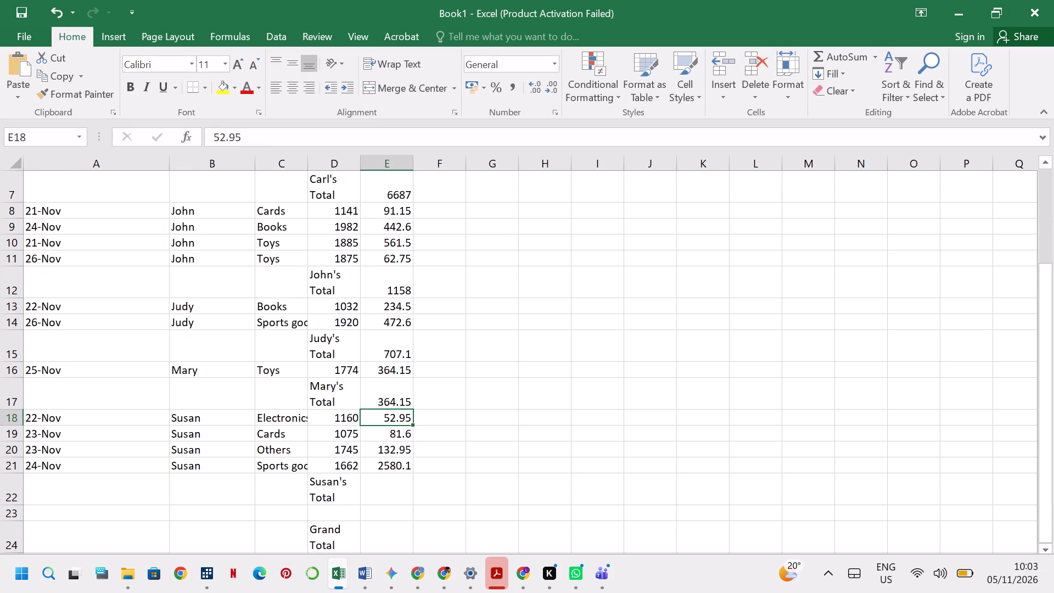
click(377, 483)
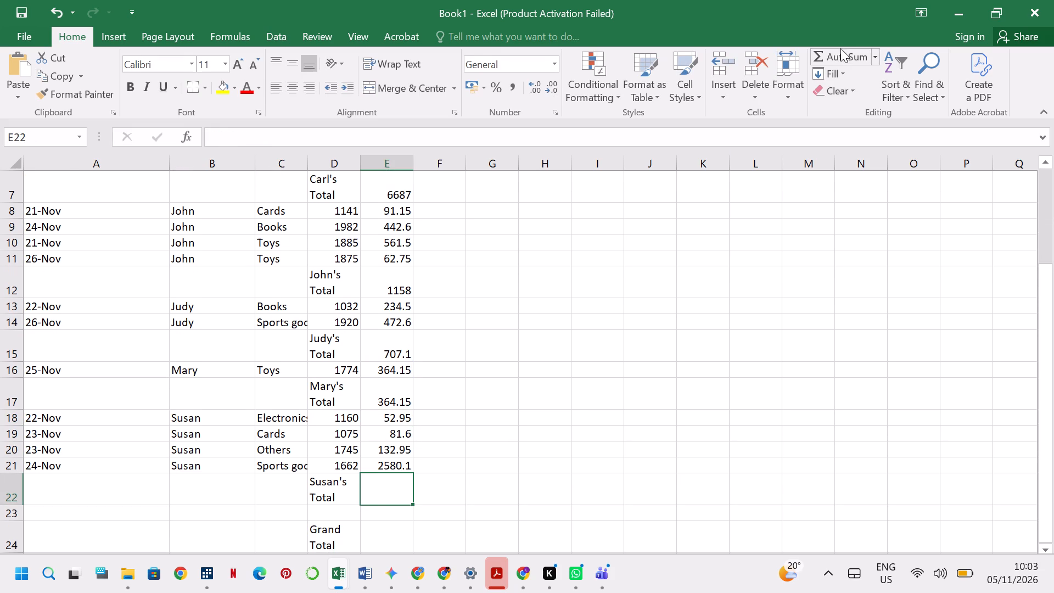
click(846, 52)
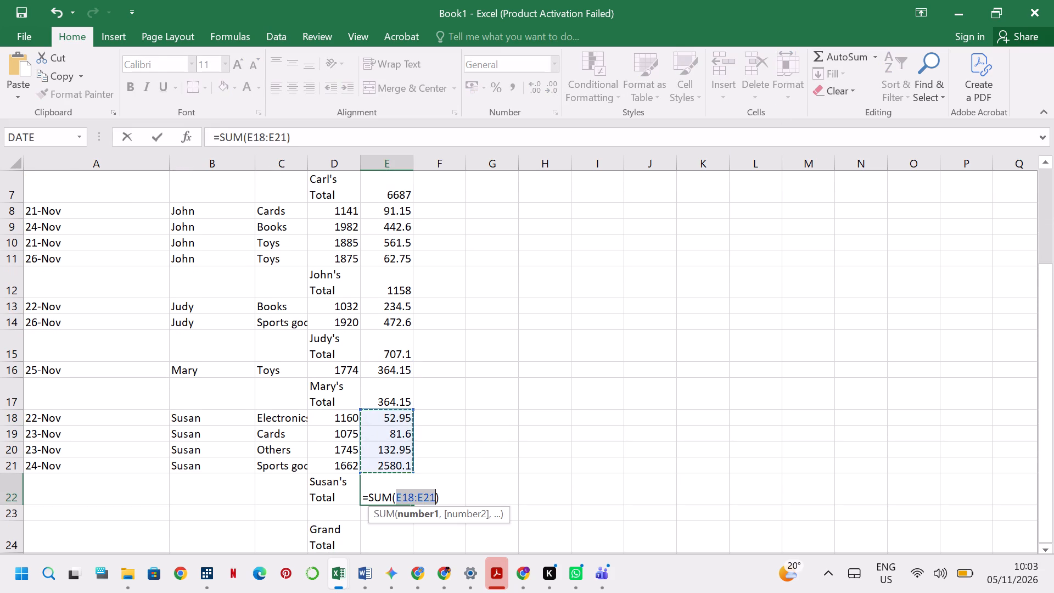
key(Return)
Calculate the grand total in cell E24 with AutoSum of the five sales person totals in E22, E17, E15, E12 and E7.
scroll(500, 441, down, 1)
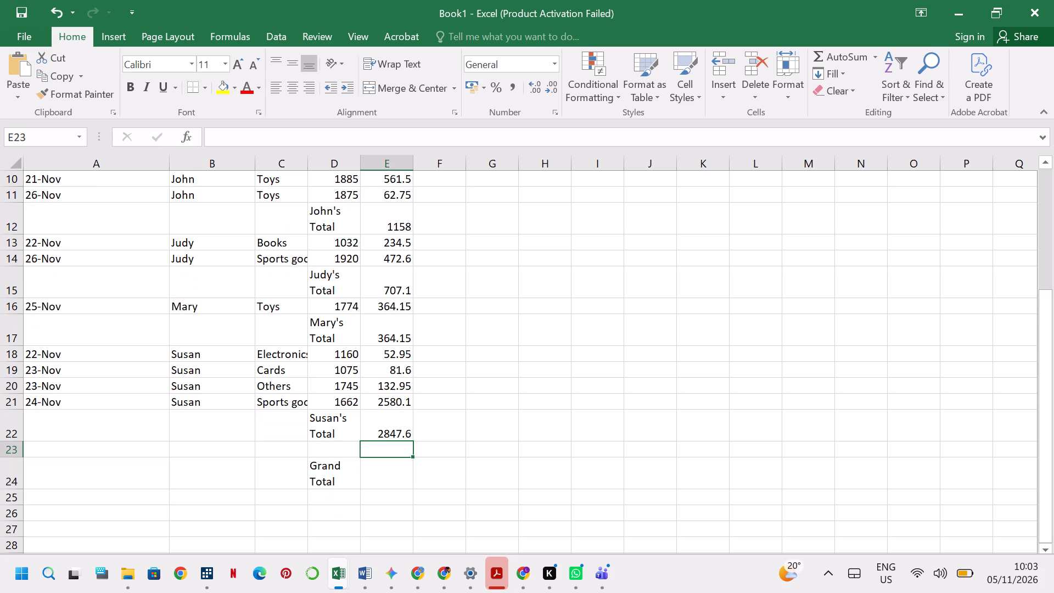
click(399, 469)
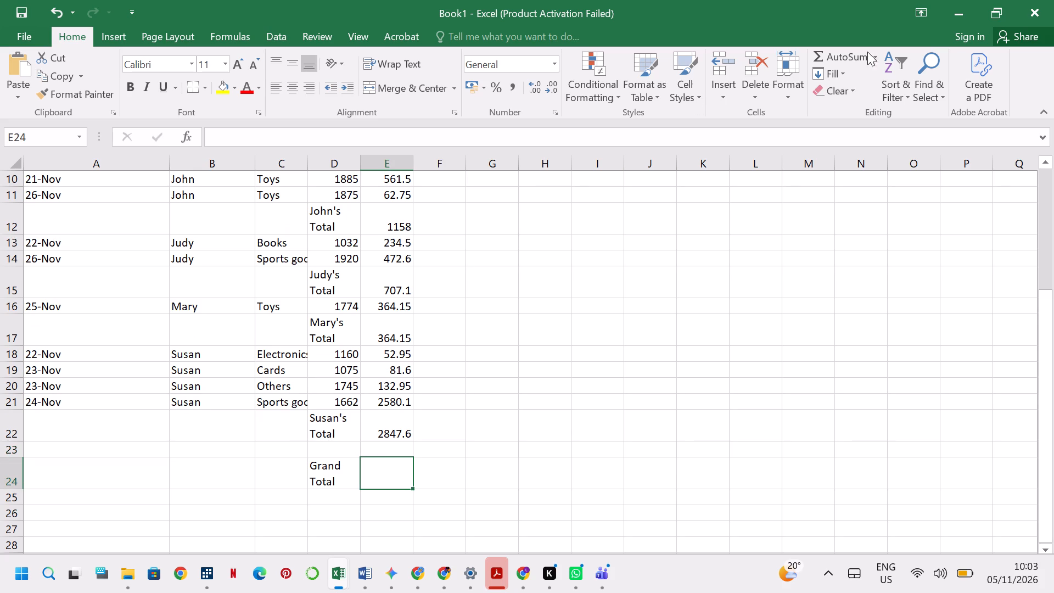
click(860, 53)
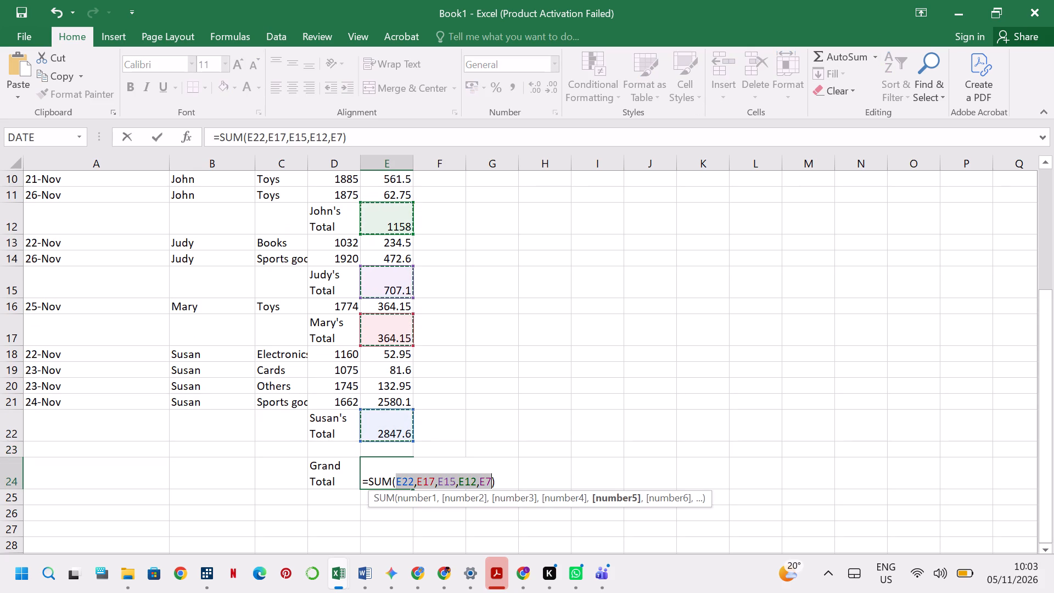
scroll(431, 321, up, 3)
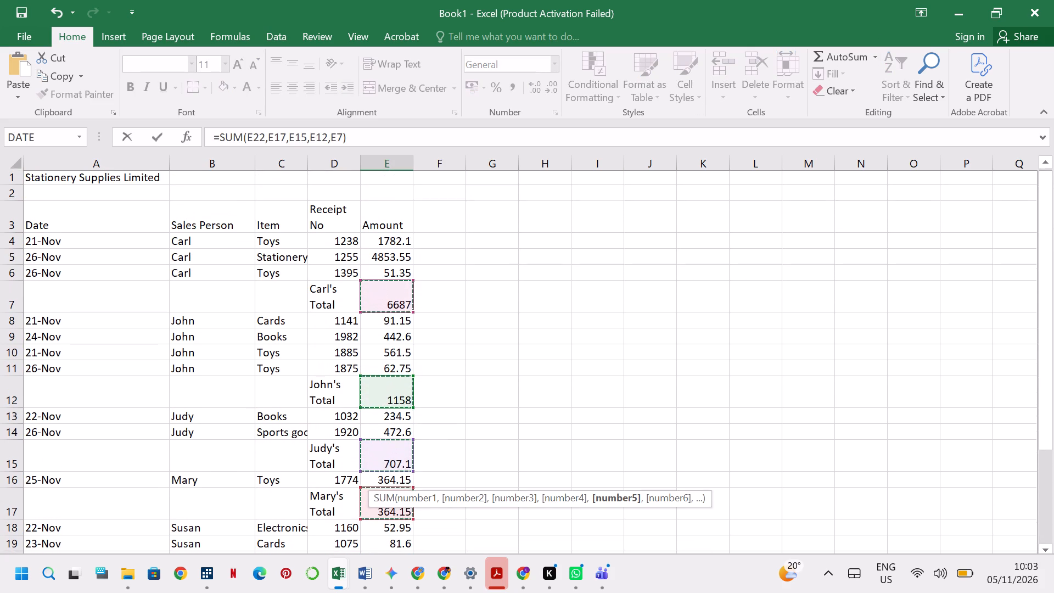
scroll(431, 321, up, 1)
scroll(400, 308, down, 1)
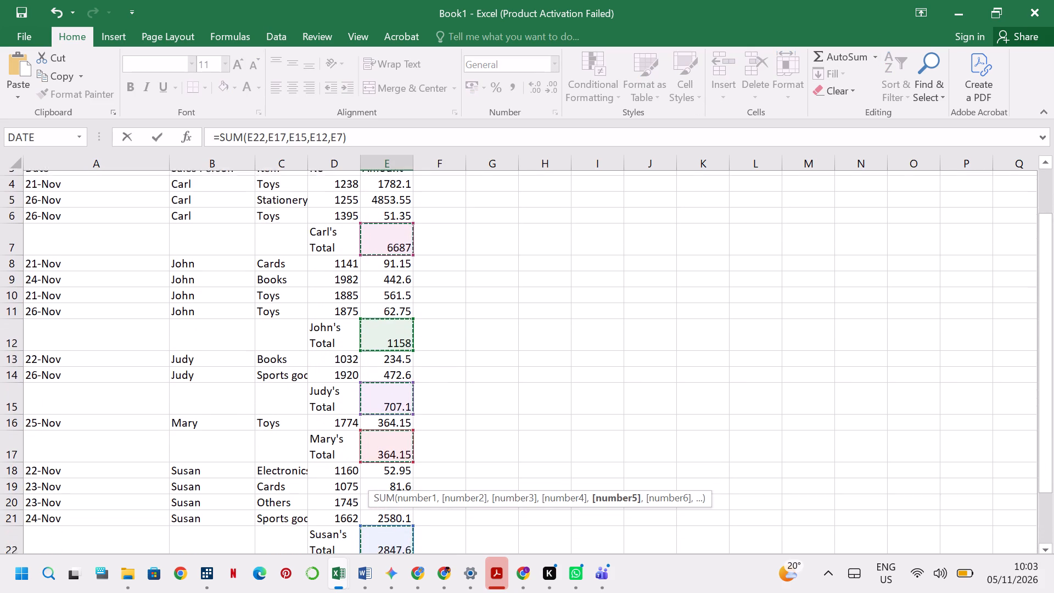
scroll(400, 308, down, 1)
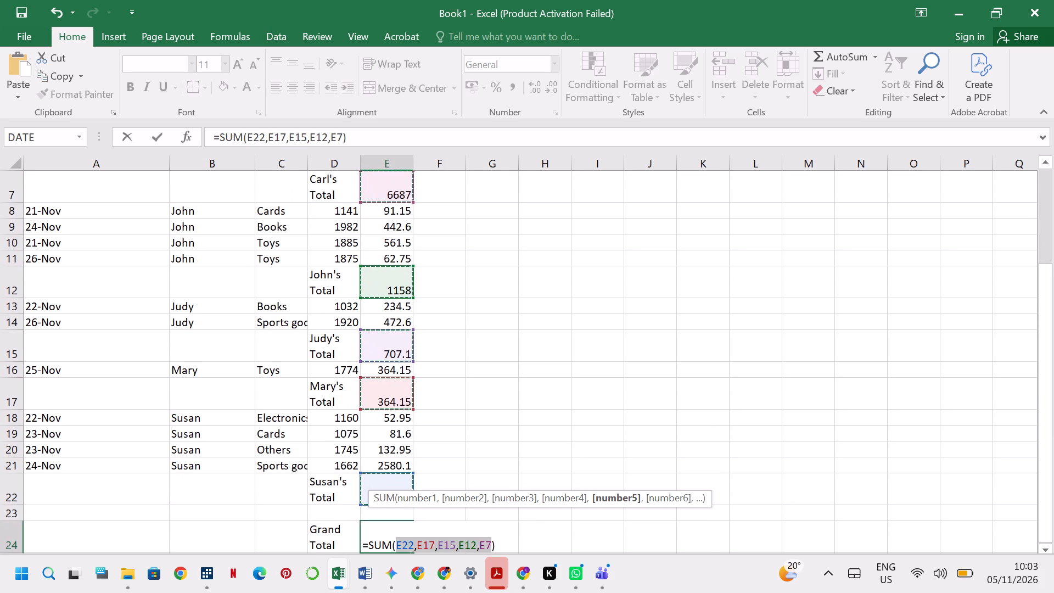
scroll(396, 342, down, 1)
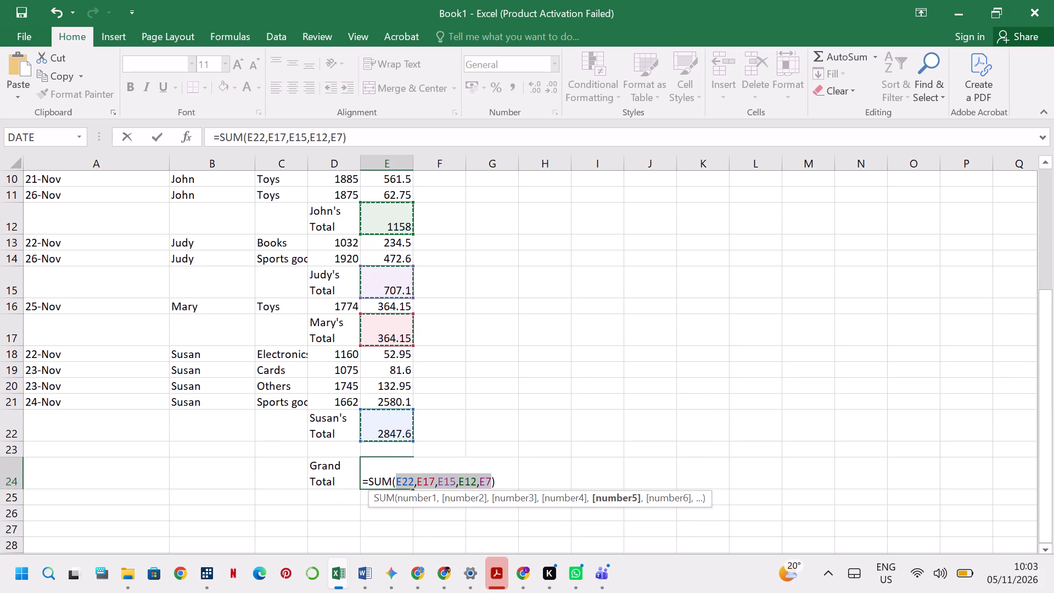
key(Return)
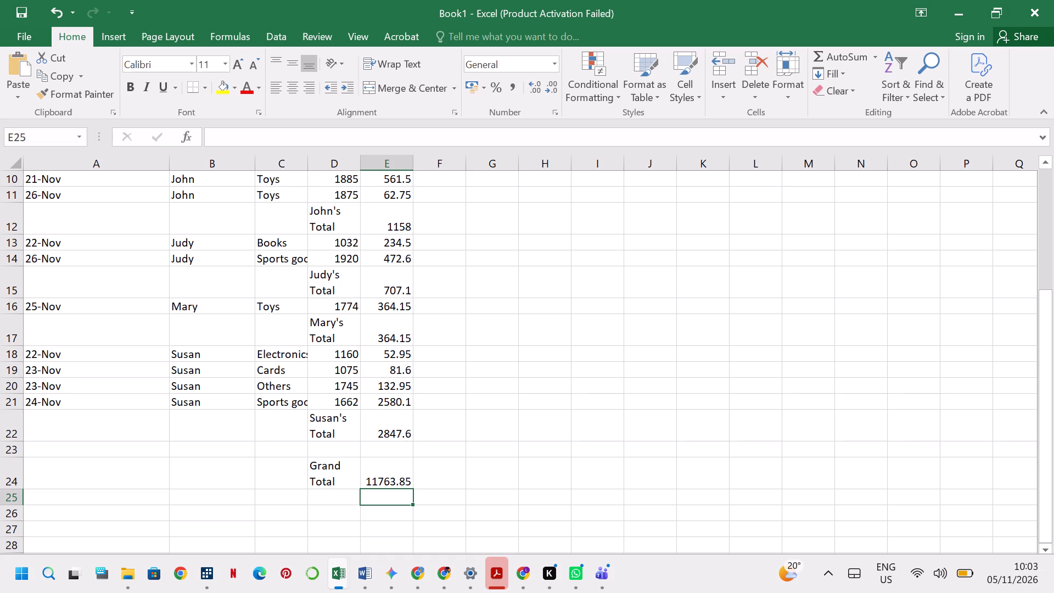
Apply all borders to the whole sales table, A1:E24, from the company title through the Grand Total row.
scroll(4, 231, up, 6)
drag(36, 176, 97, 181)
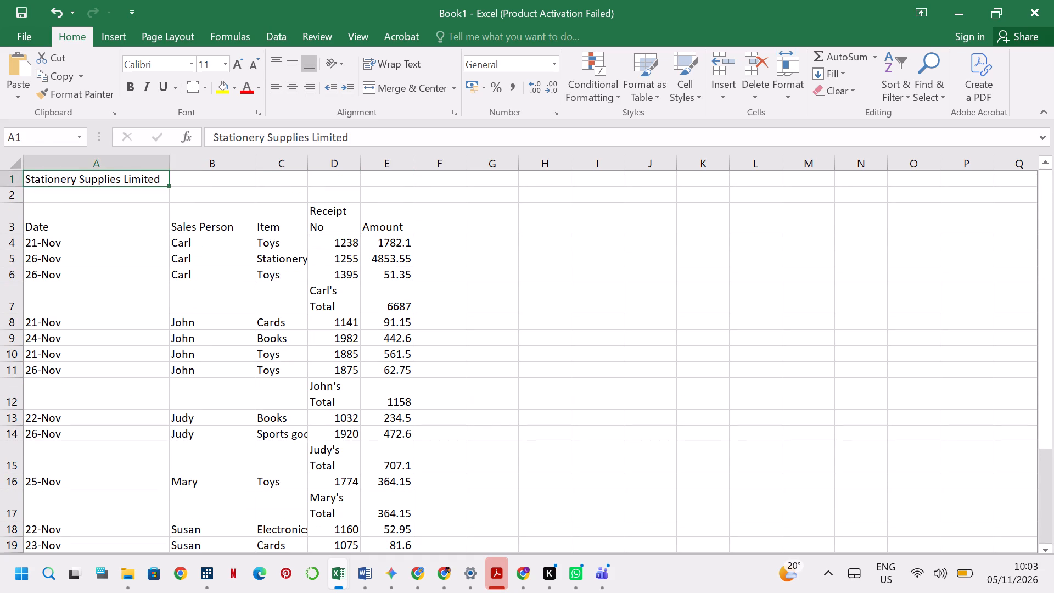
drag(97, 181, 413, 510)
scroll(380, 451, down, 1)
scroll(403, 495, down, 1)
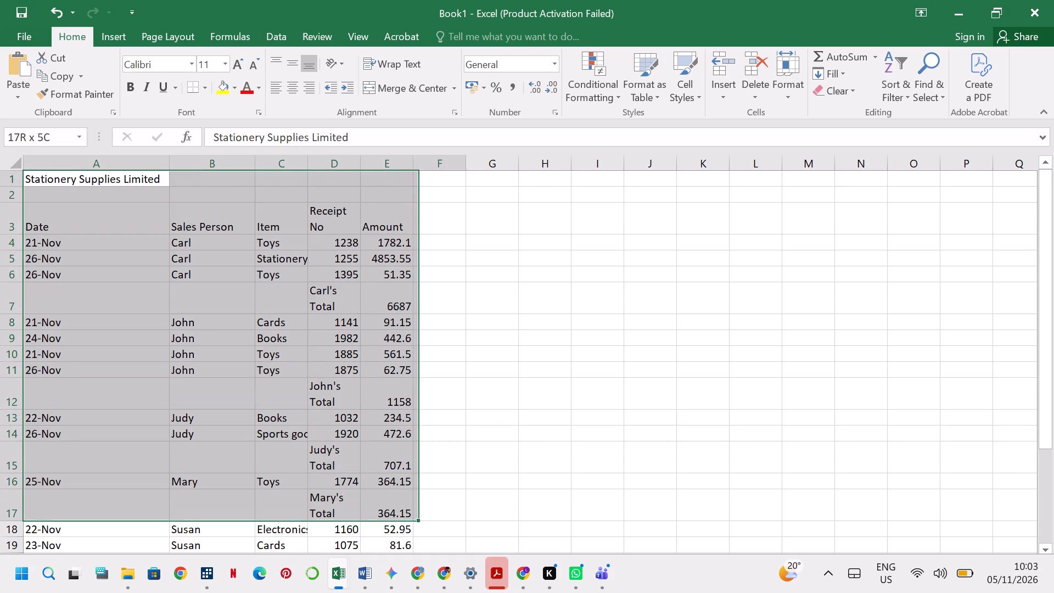
drag(413, 510, 467, 495)
scroll(416, 516, down, 4)
scroll(468, 482, down, 2)
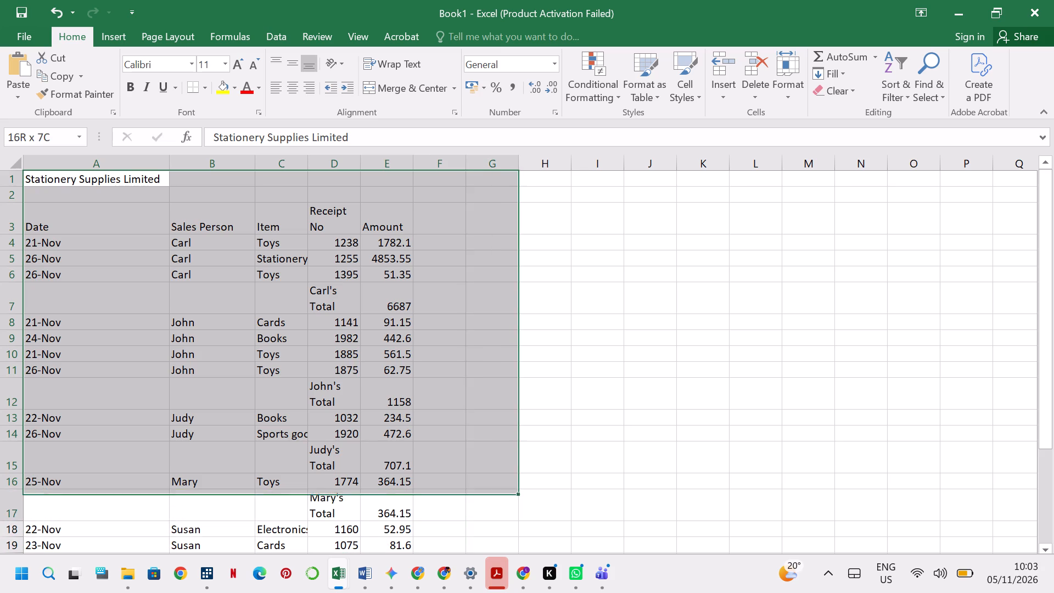
scroll(467, 495, down, 1)
drag(467, 495, 419, 547)
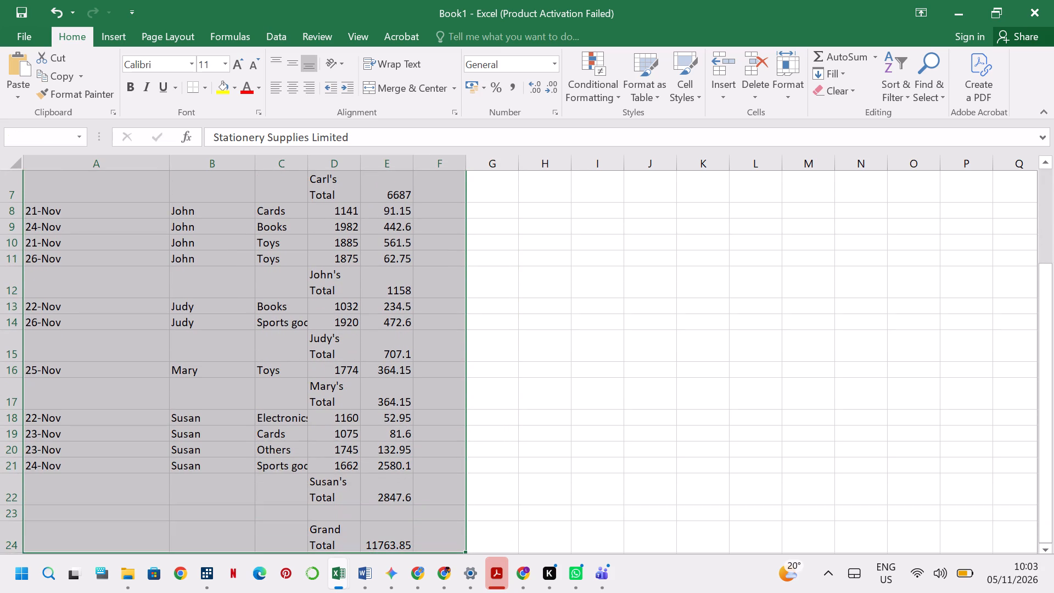
drag(419, 547, 400, 561)
scroll(401, 555, down, 1)
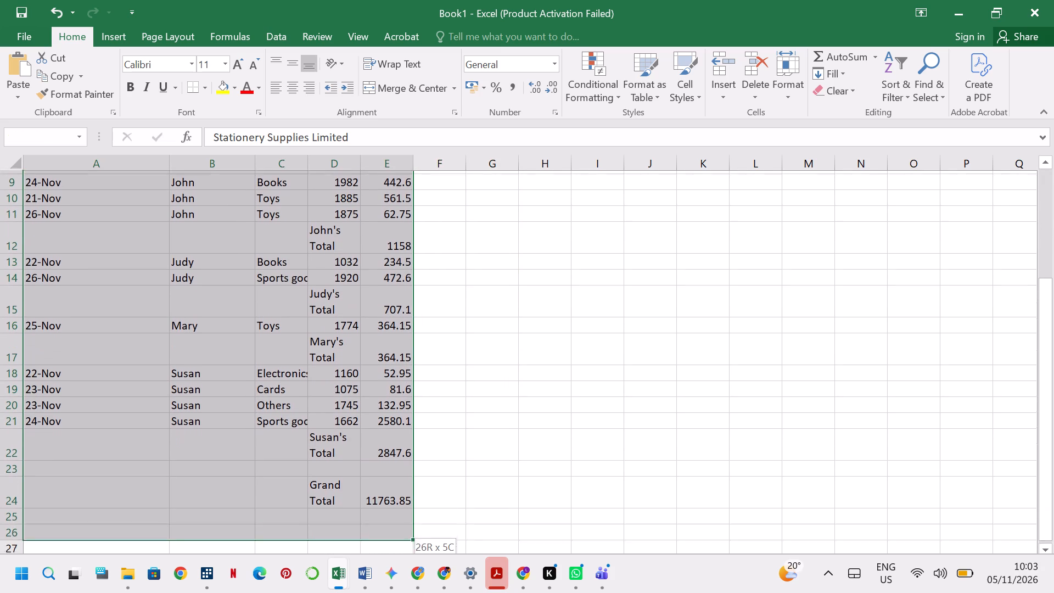
drag(400, 561, 401, 482)
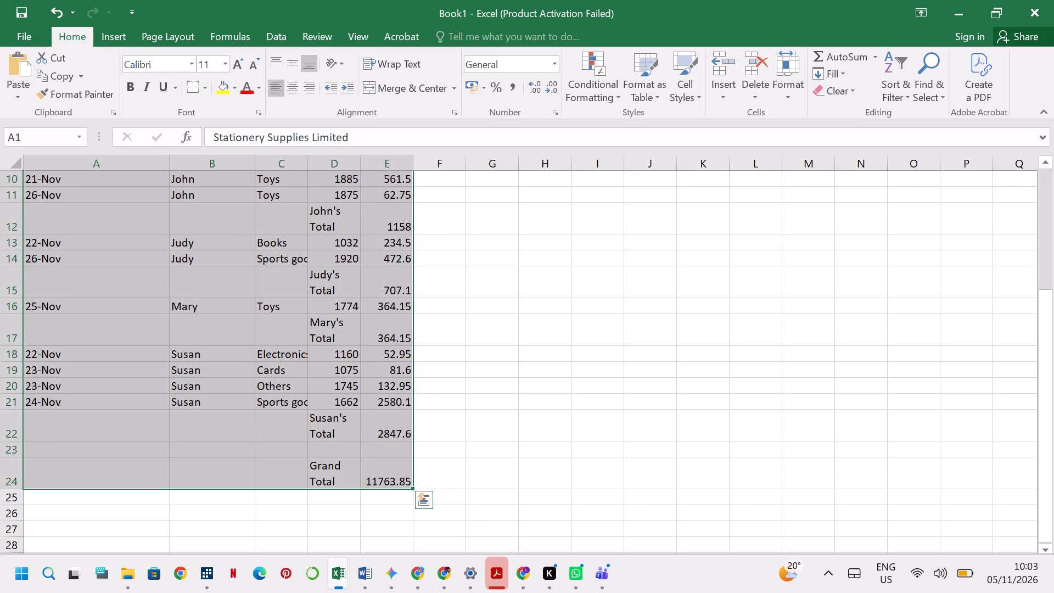
click(201, 86)
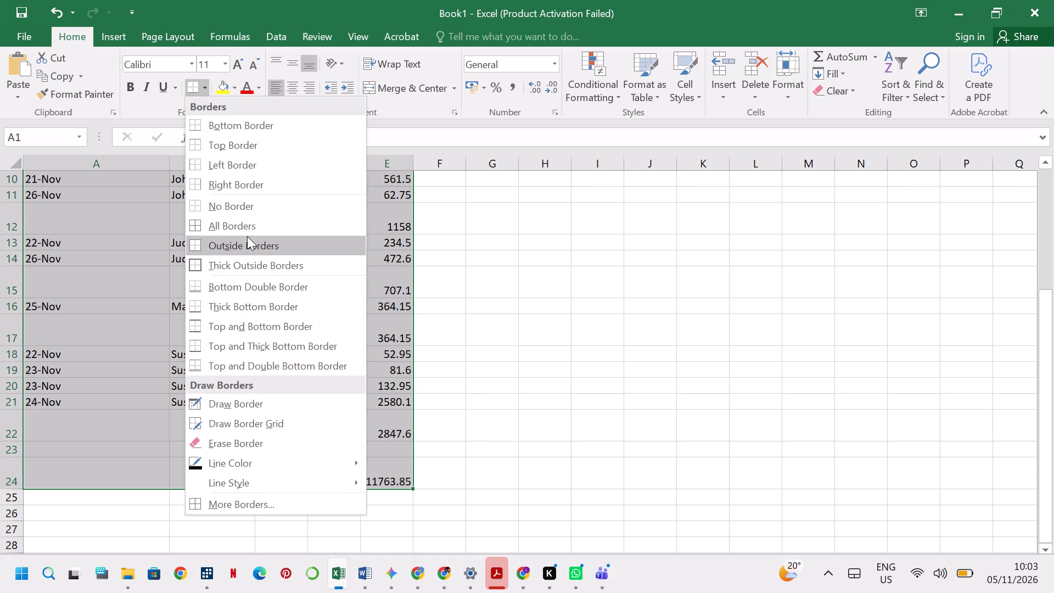
click(246, 227)
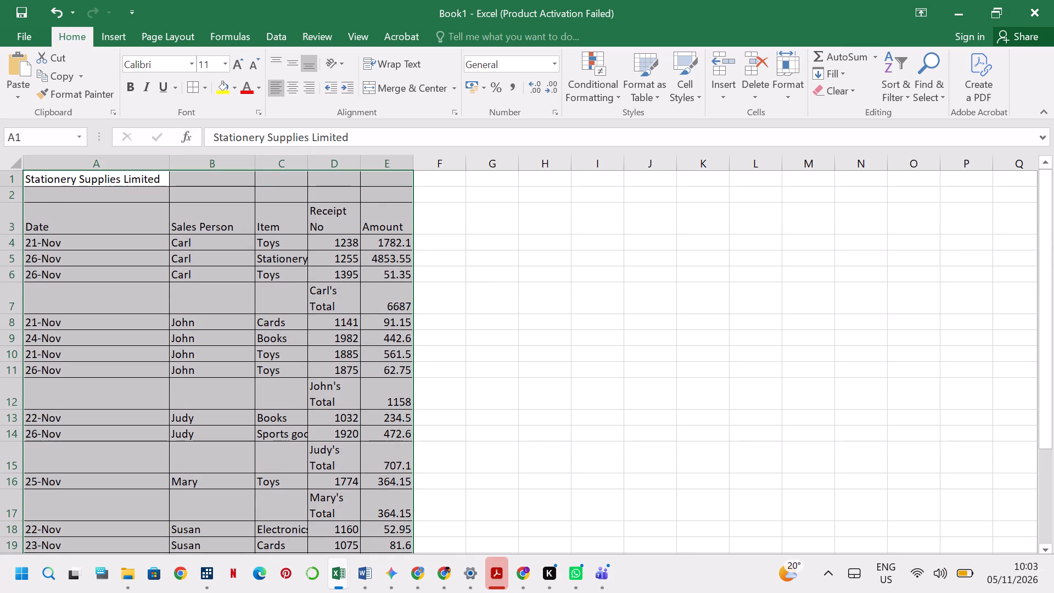
click(446, 260)
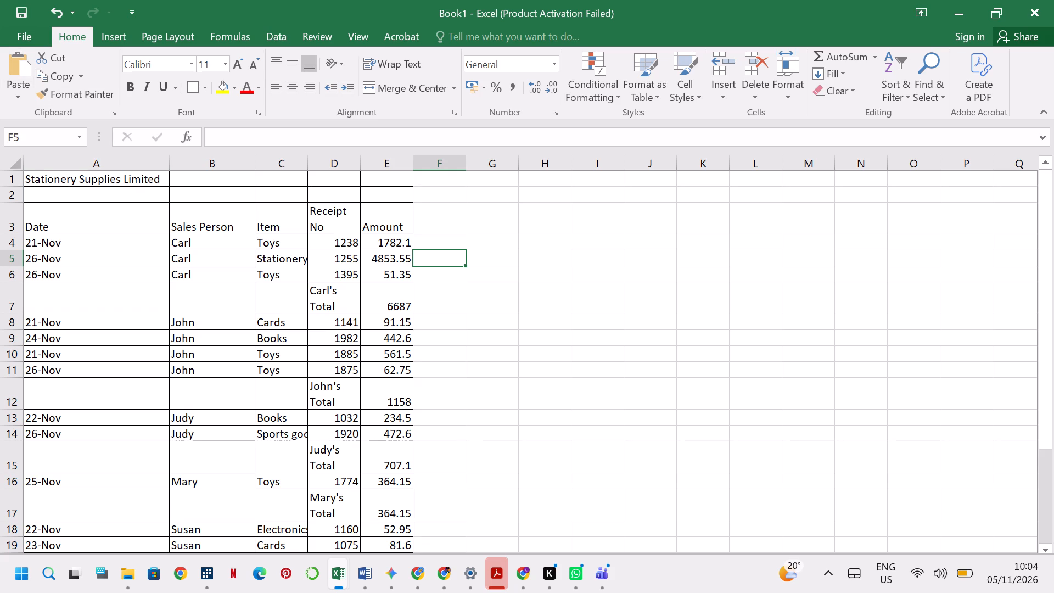
Narrow column A and wrap its text so the Stationery Supplies Limited title breaks over two lines.
click(89, 174)
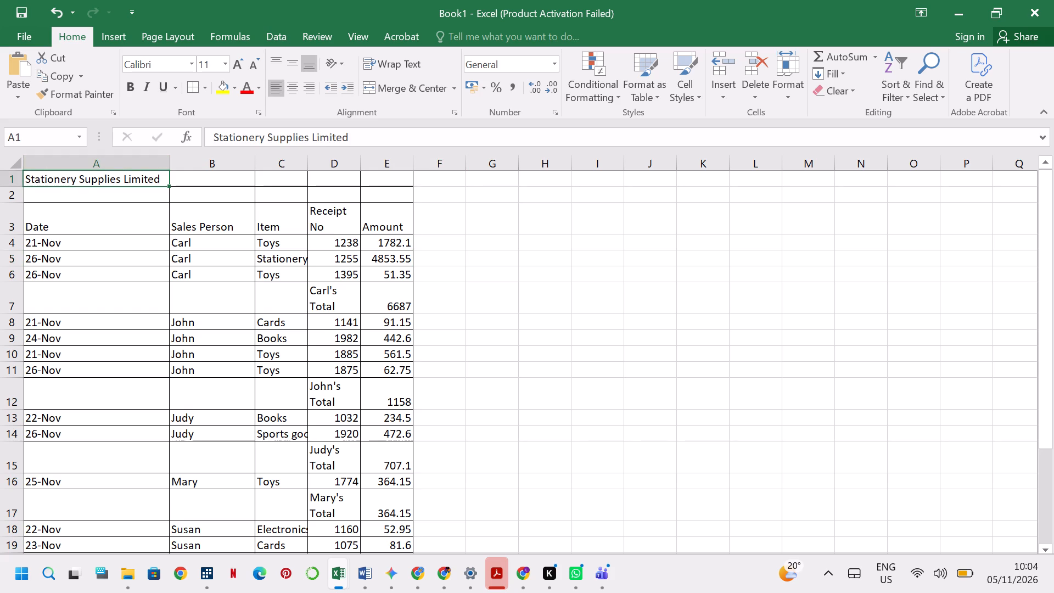
drag(169, 162, 128, 177)
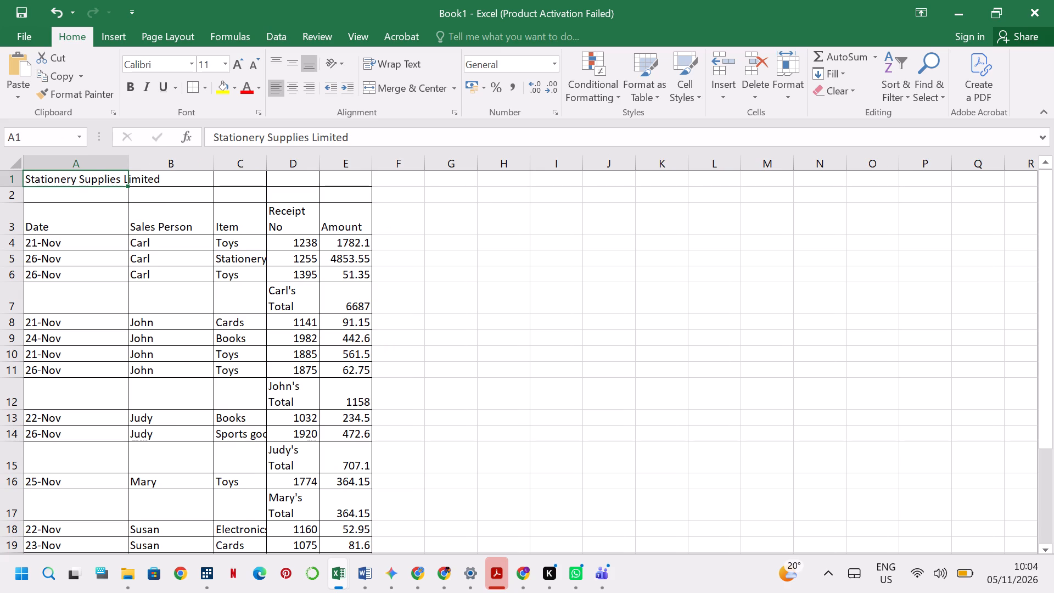
click(98, 163)
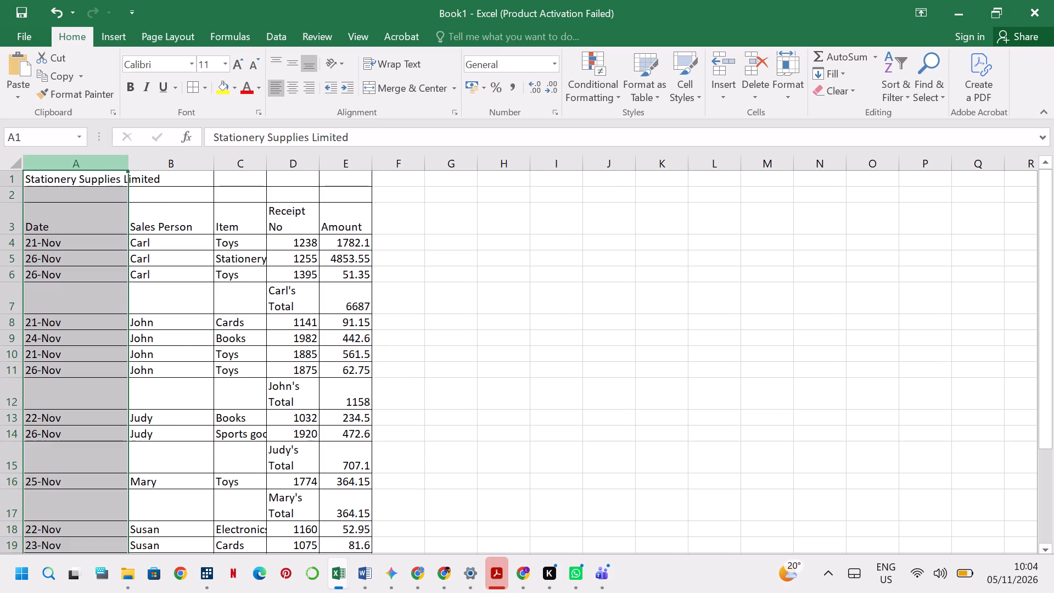
click(388, 64)
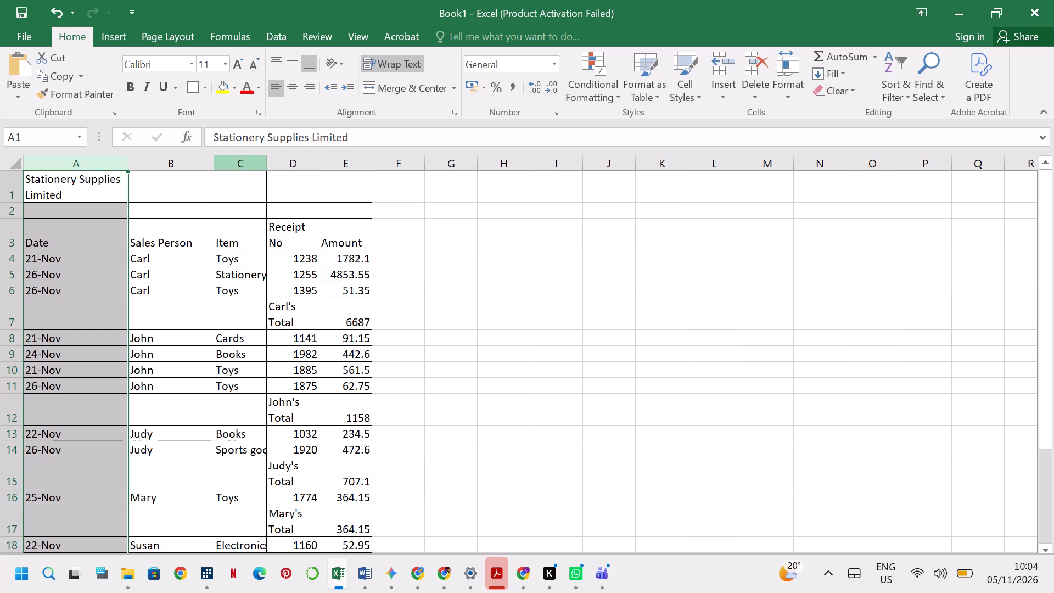
drag(129, 161, 89, 171)
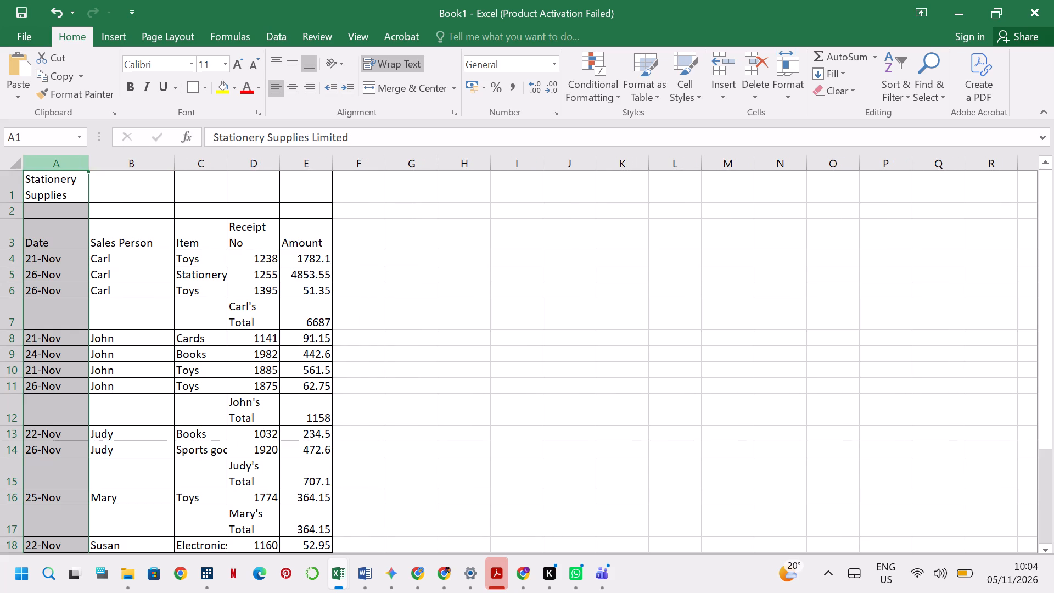
click(71, 158)
click(71, 166)
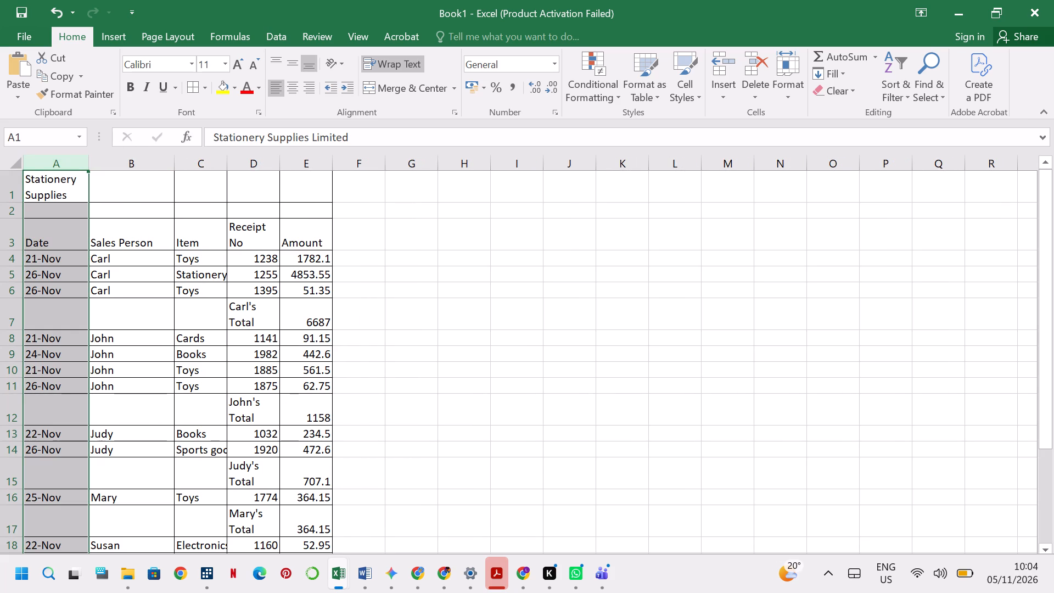
drag(88, 164, 118, 165)
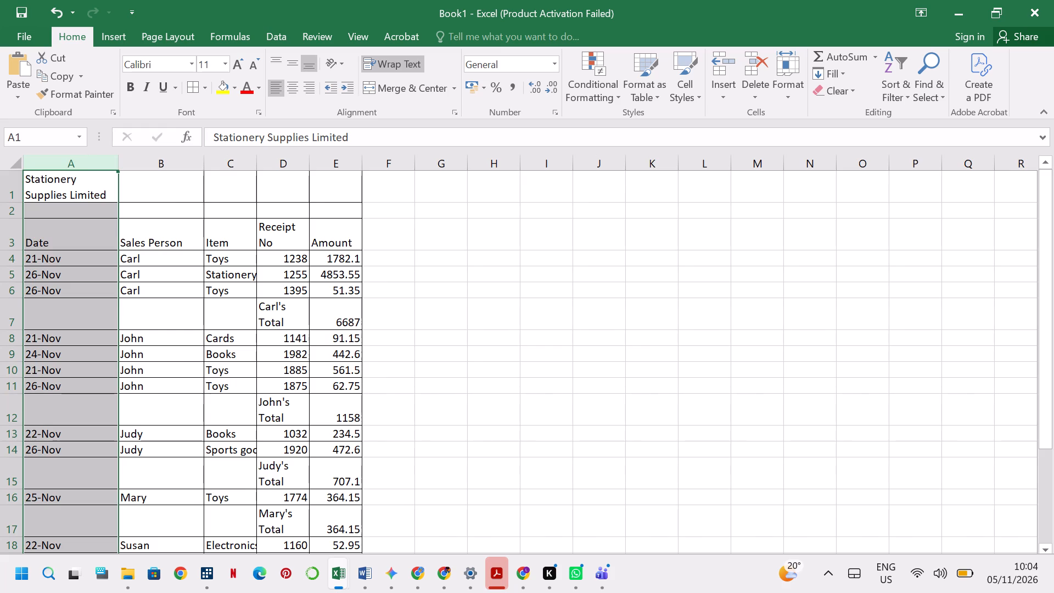
click(151, 183)
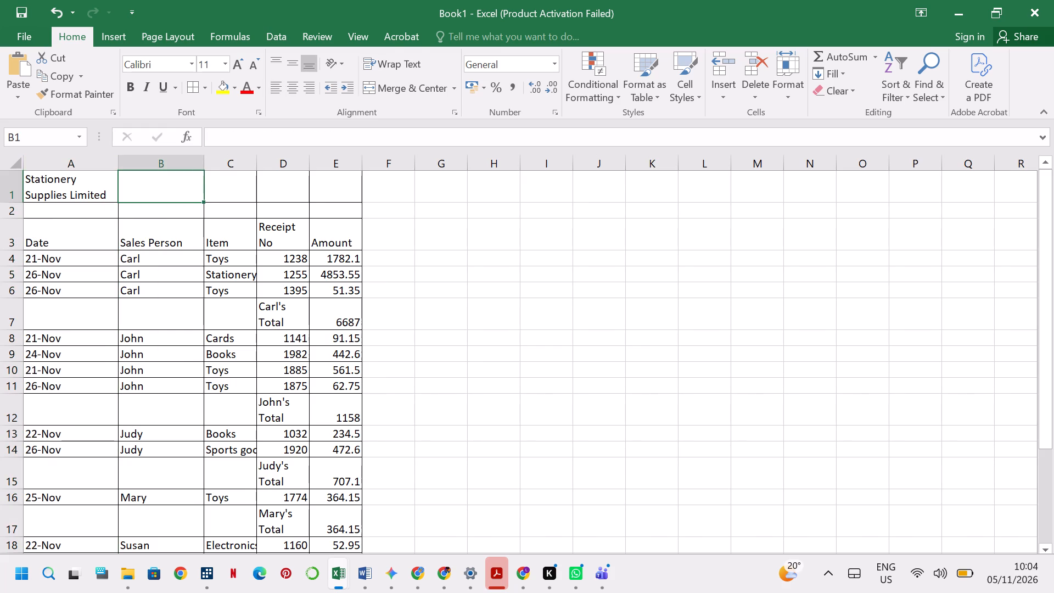
Make the Stationery Supplies Limited title in cell A1 bold.
click(86, 193)
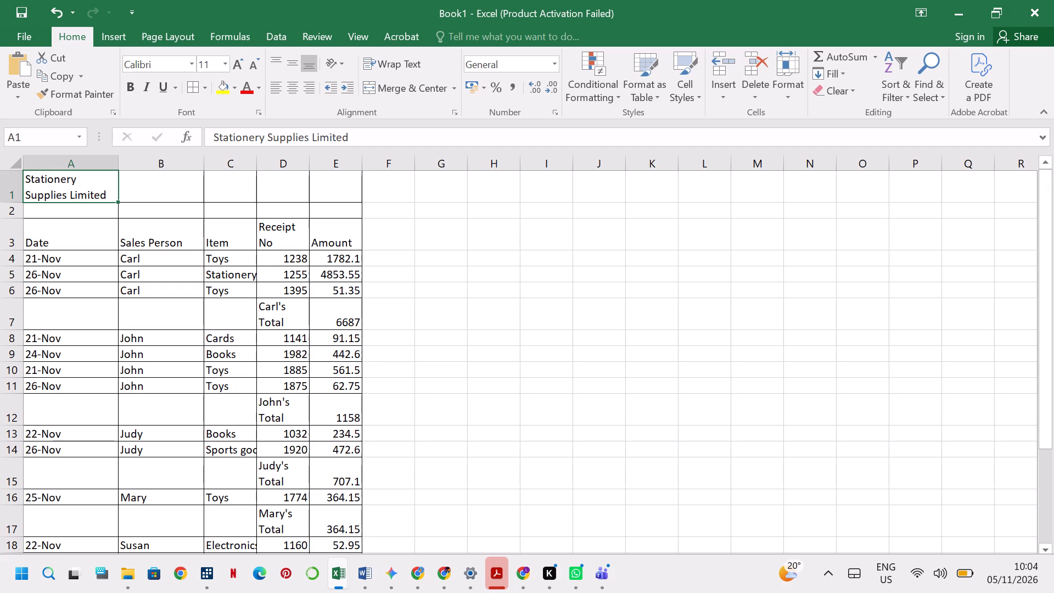
click(132, 85)
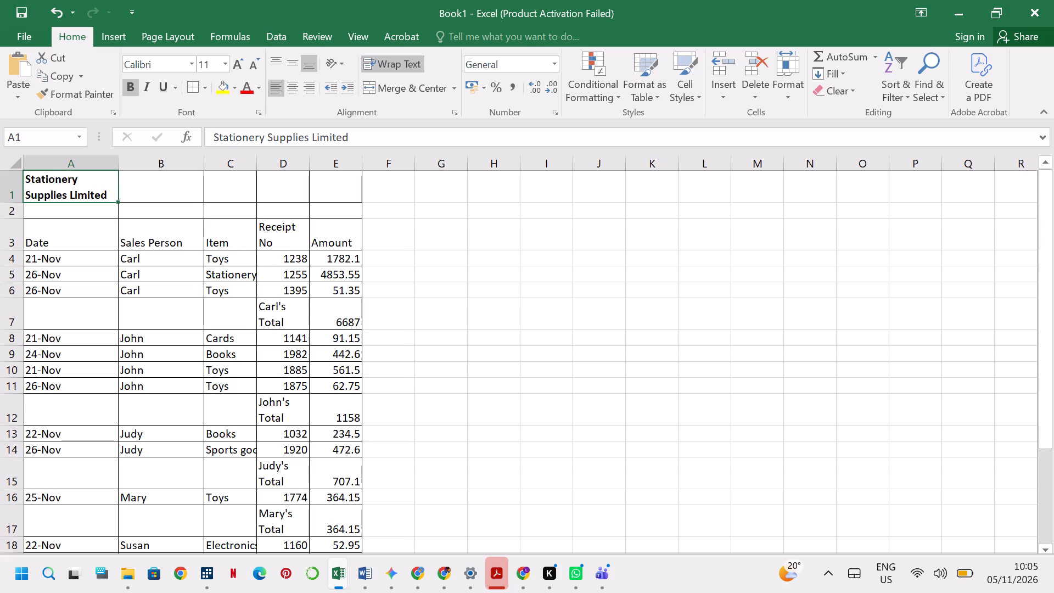
Bold the five sales person totals in E7, E12, E15, E17 and E22 and the grand total in E24.
click(349, 322)
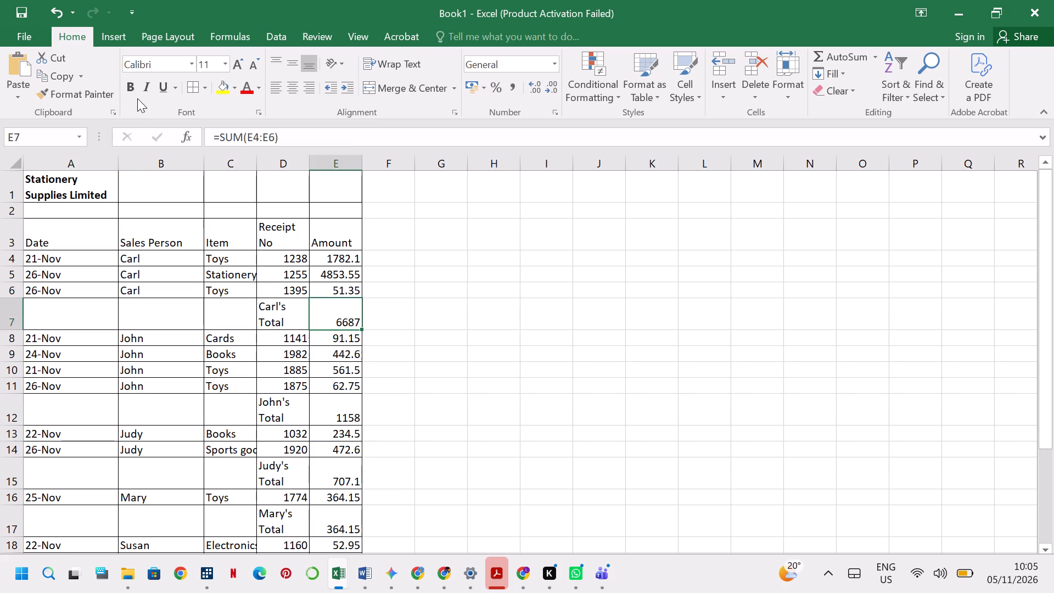
click(131, 85)
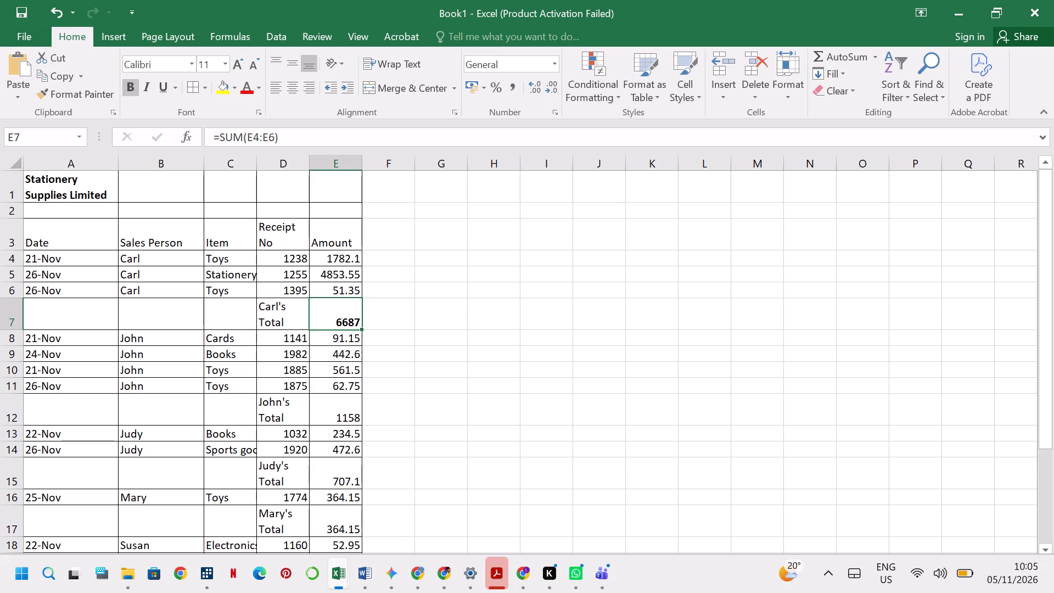
click(346, 421)
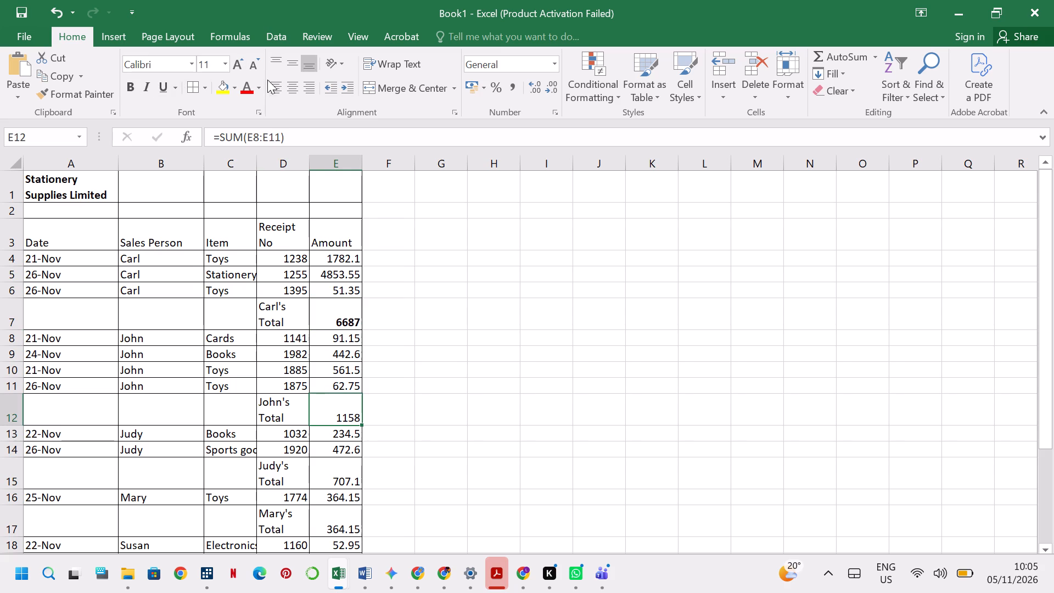
click(132, 88)
scroll(389, 296, down, 2)
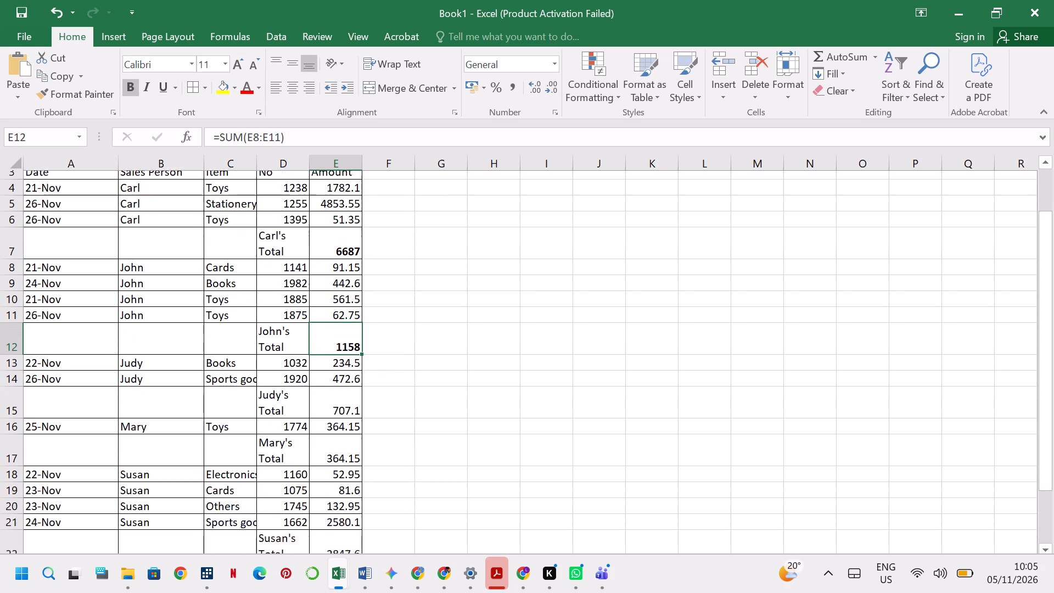
click(346, 352)
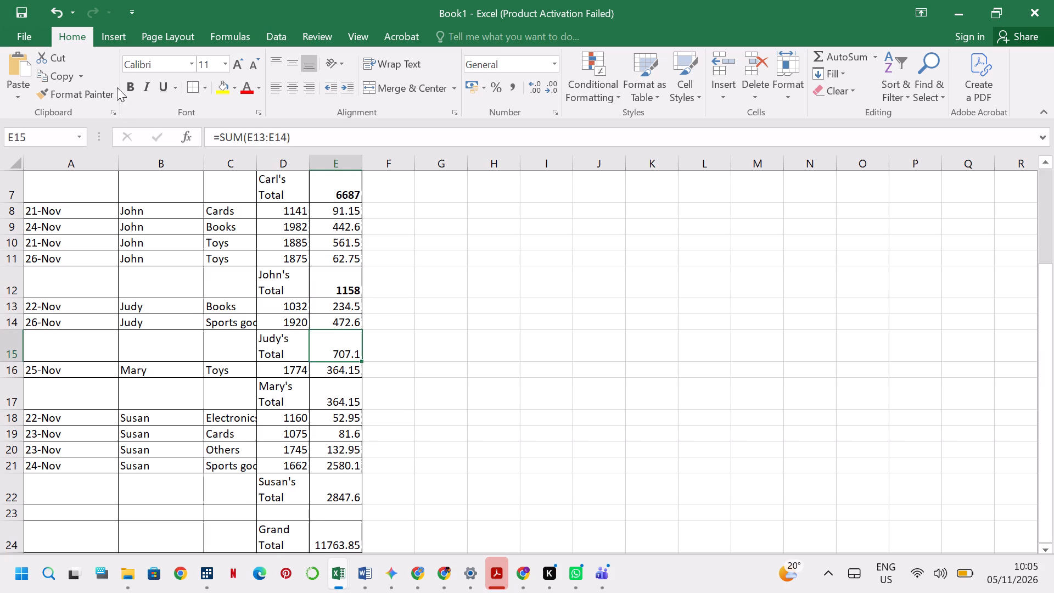
click(126, 85)
click(352, 394)
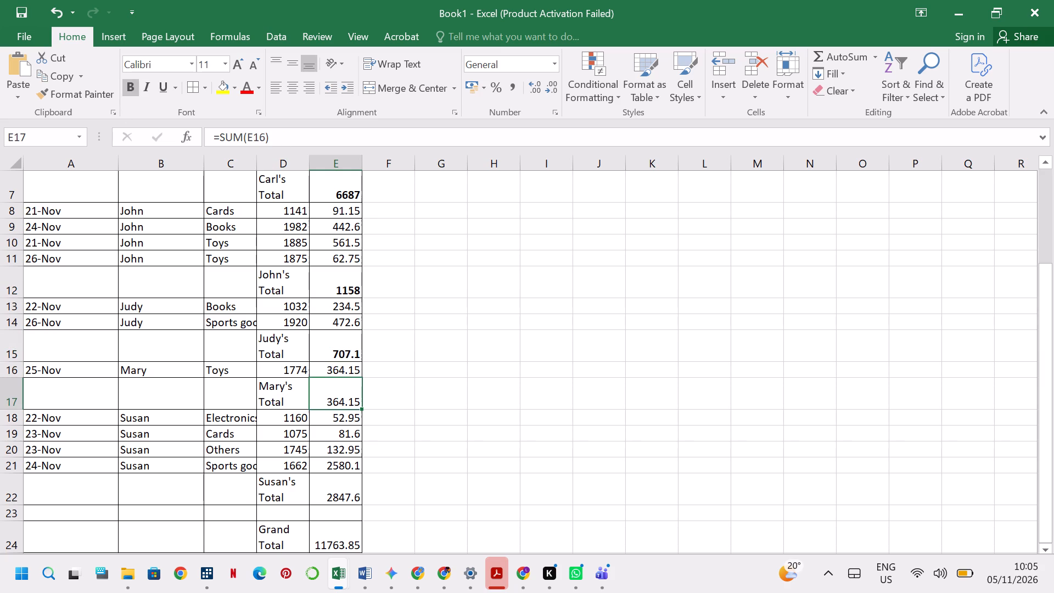
click(134, 89)
click(349, 494)
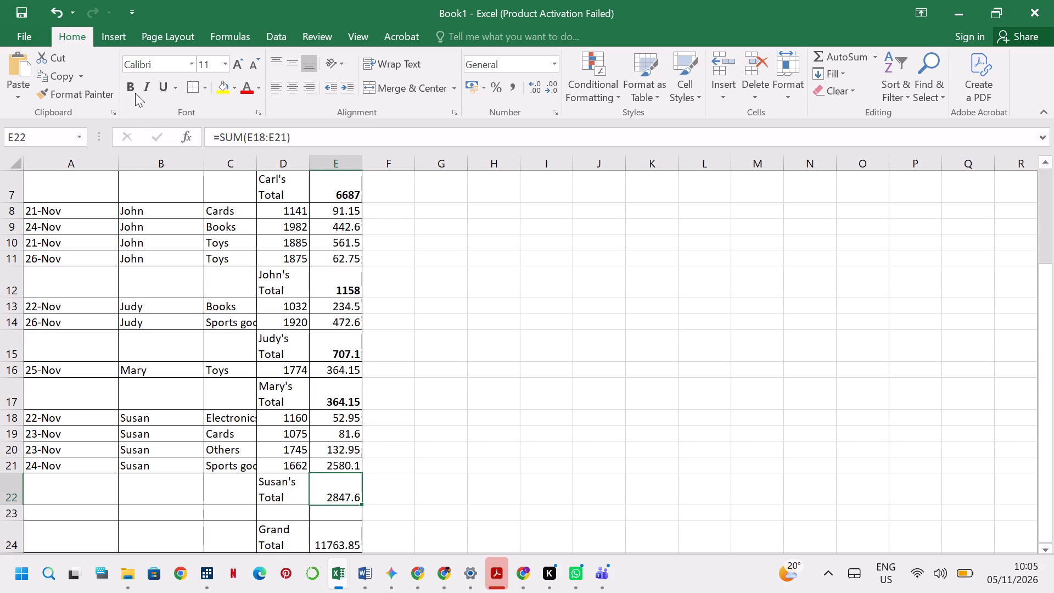
click(132, 90)
scroll(320, 227, down, 2)
click(338, 413)
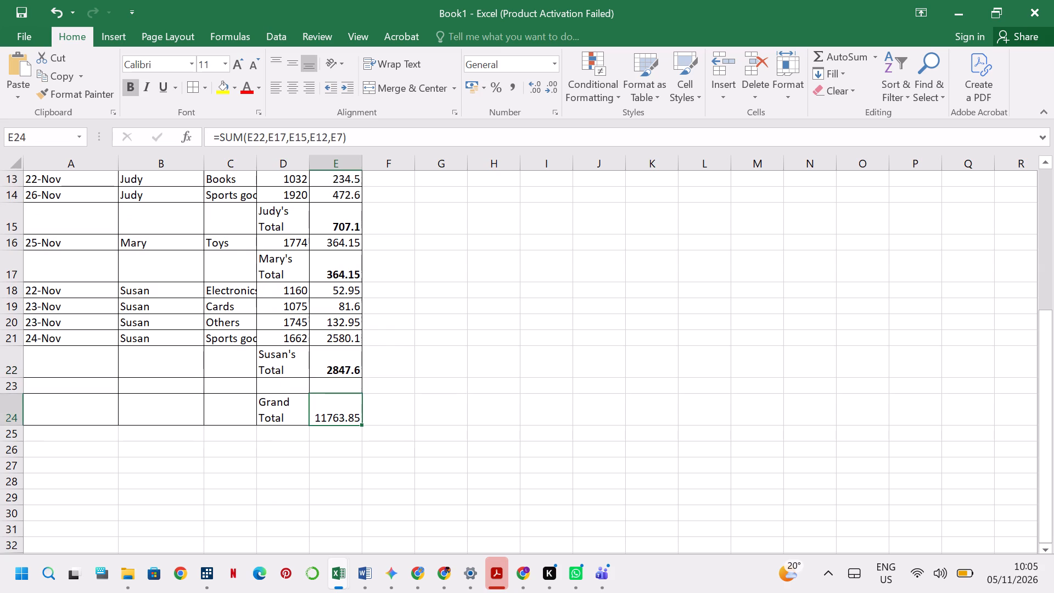
click(128, 84)
scroll(199, 289, up, 5)
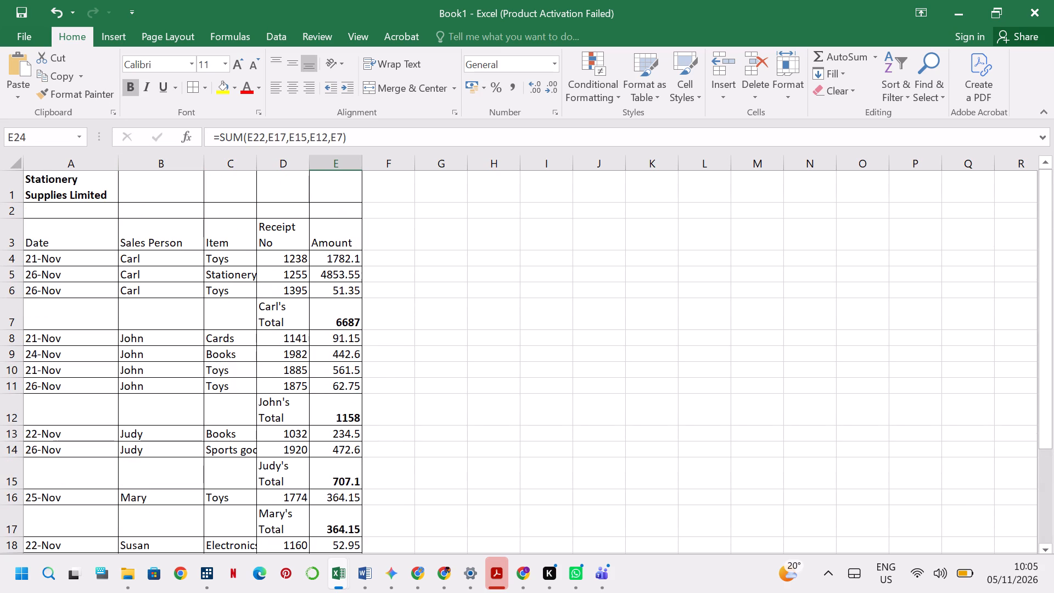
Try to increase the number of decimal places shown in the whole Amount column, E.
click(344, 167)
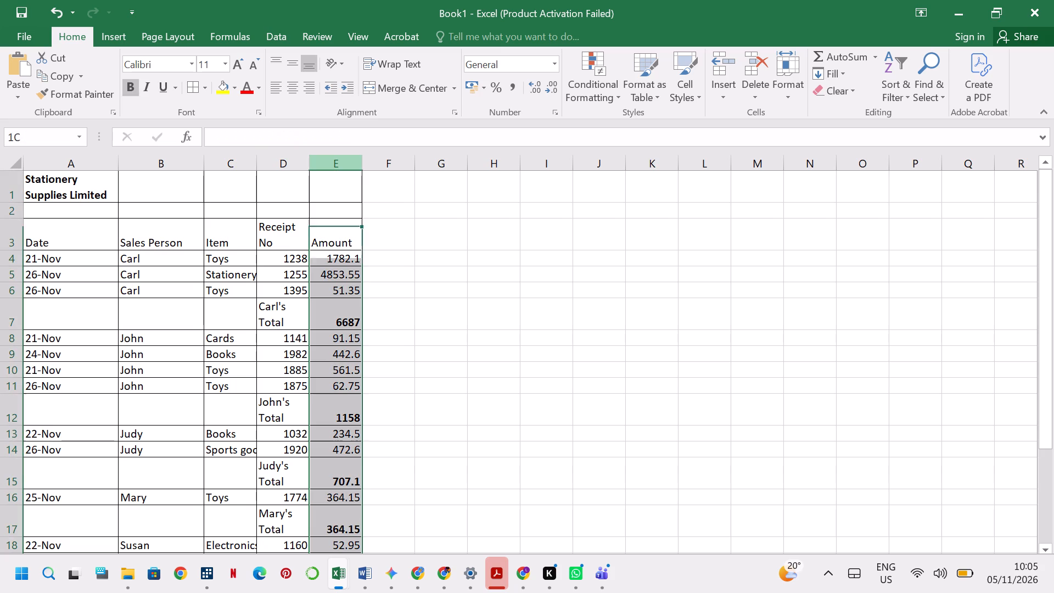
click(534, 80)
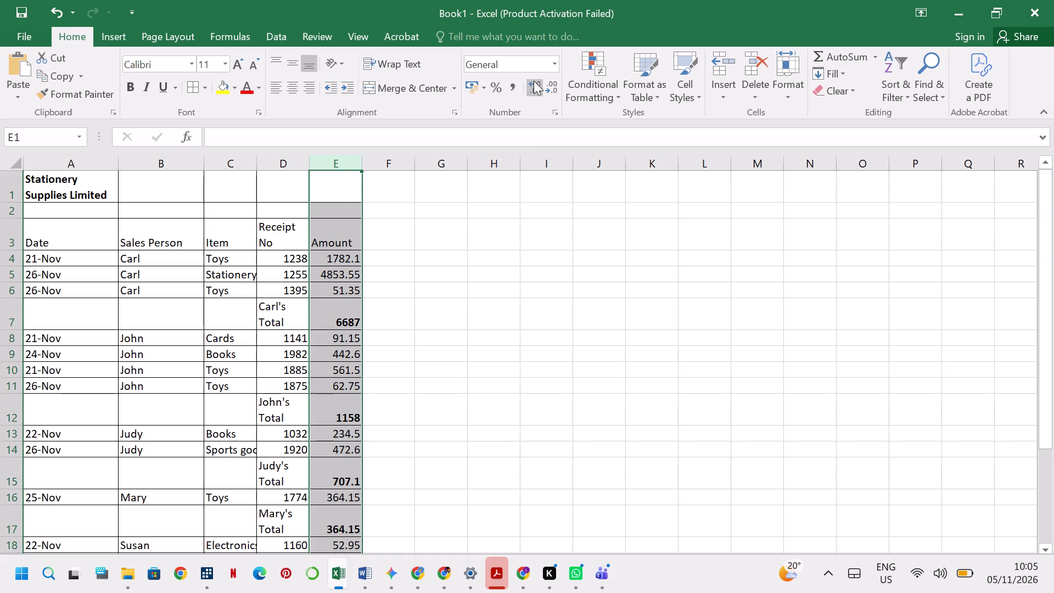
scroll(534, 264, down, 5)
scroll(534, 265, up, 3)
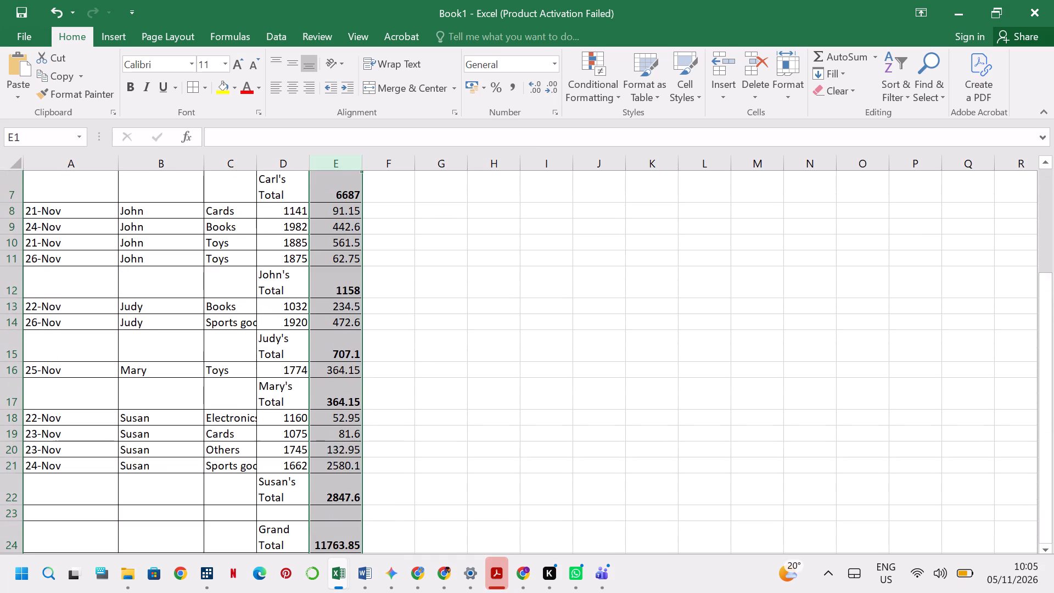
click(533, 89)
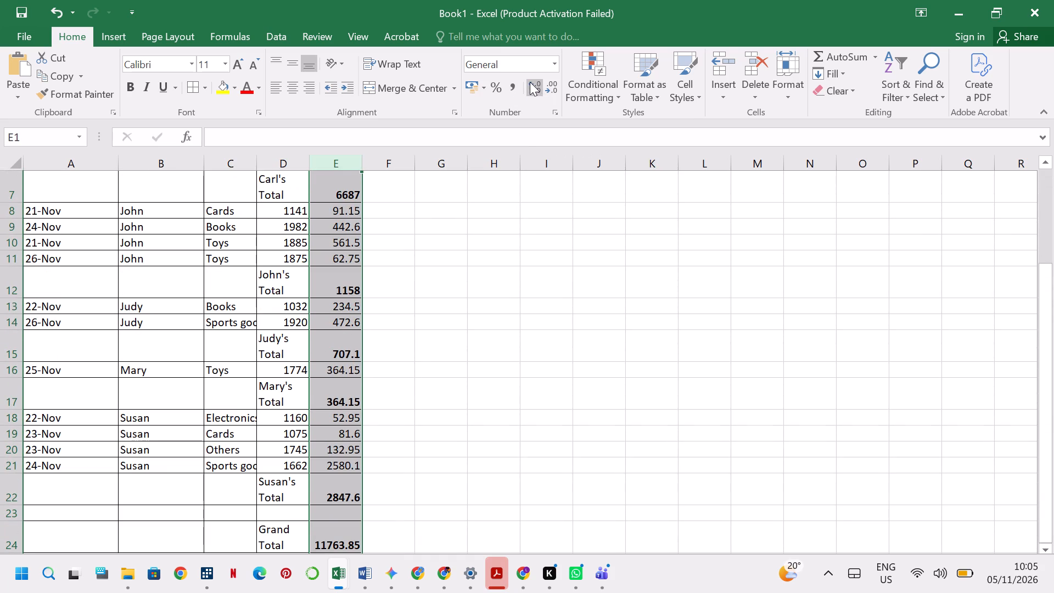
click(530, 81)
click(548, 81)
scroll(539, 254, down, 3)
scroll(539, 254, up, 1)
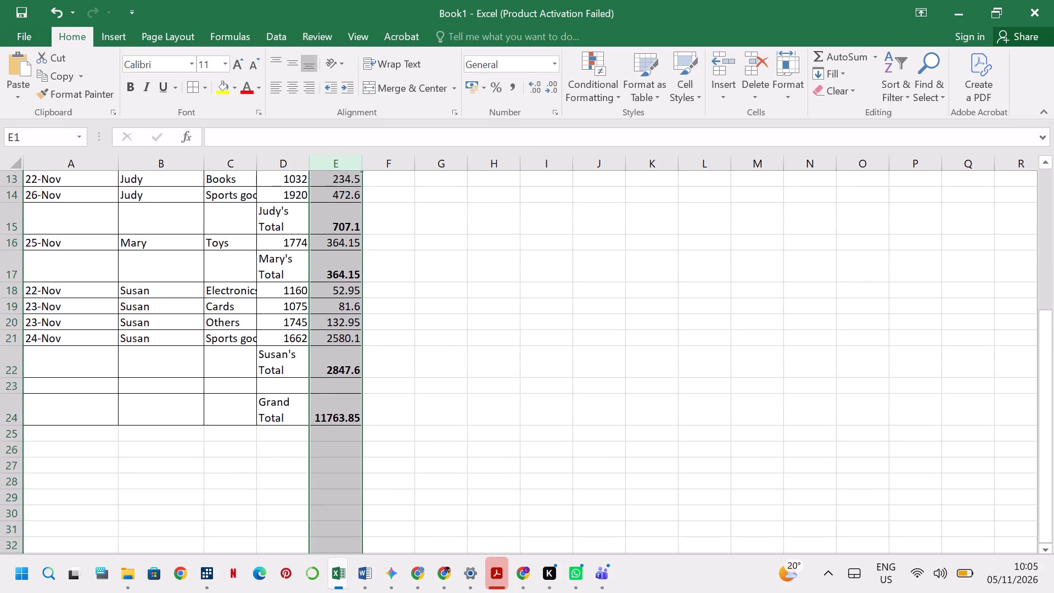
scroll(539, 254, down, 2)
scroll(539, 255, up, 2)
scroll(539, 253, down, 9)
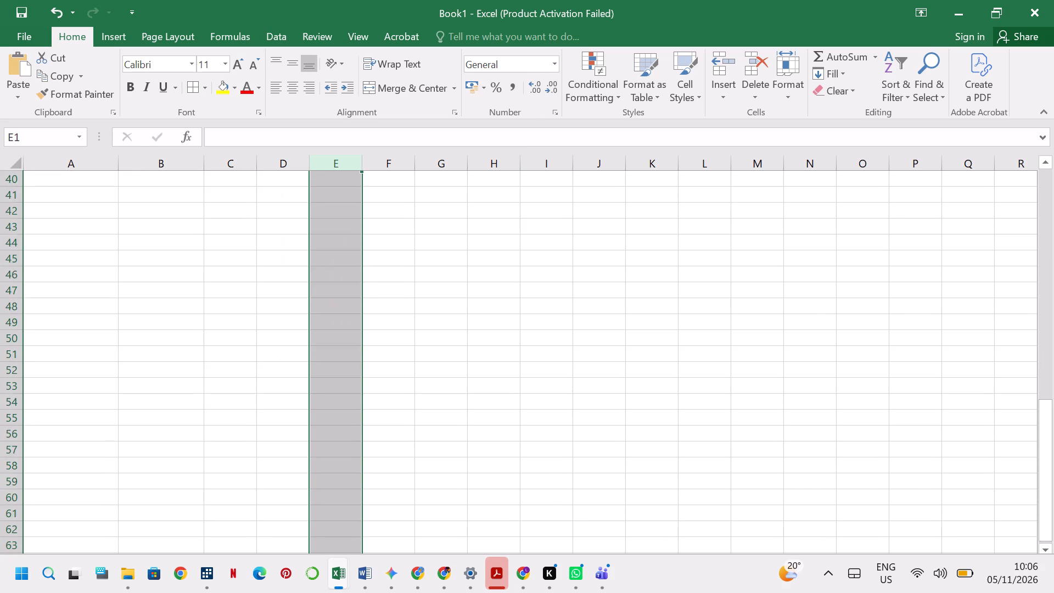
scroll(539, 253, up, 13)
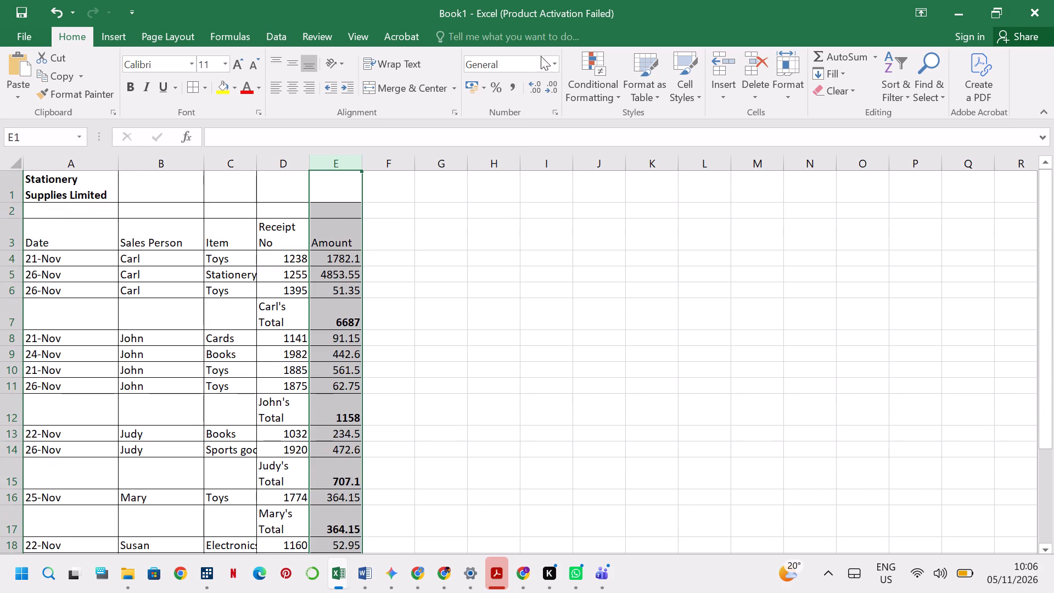
Apply the Number format and the comma style to Amount column E, showing two decimal places and thousands separators.
click(554, 68)
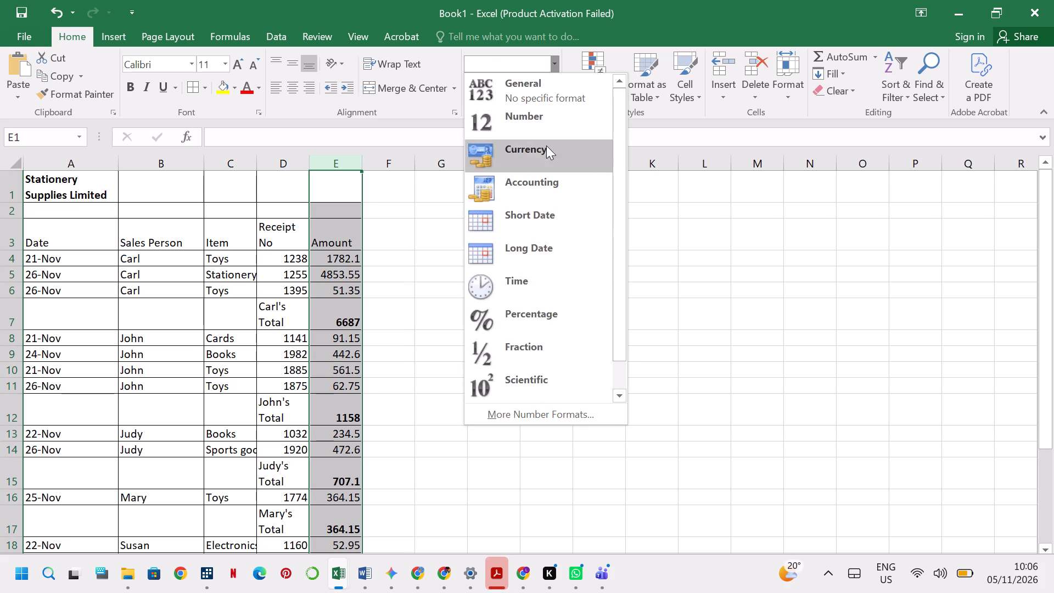
scroll(546, 118, down, 2)
scroll(546, 118, up, 3)
click(545, 118)
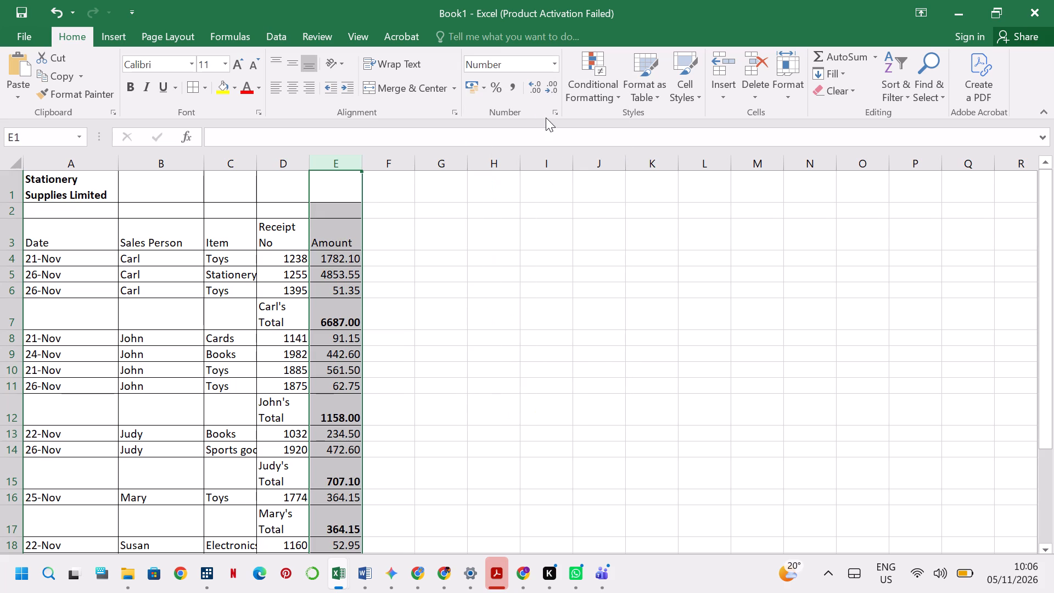
click(537, 91)
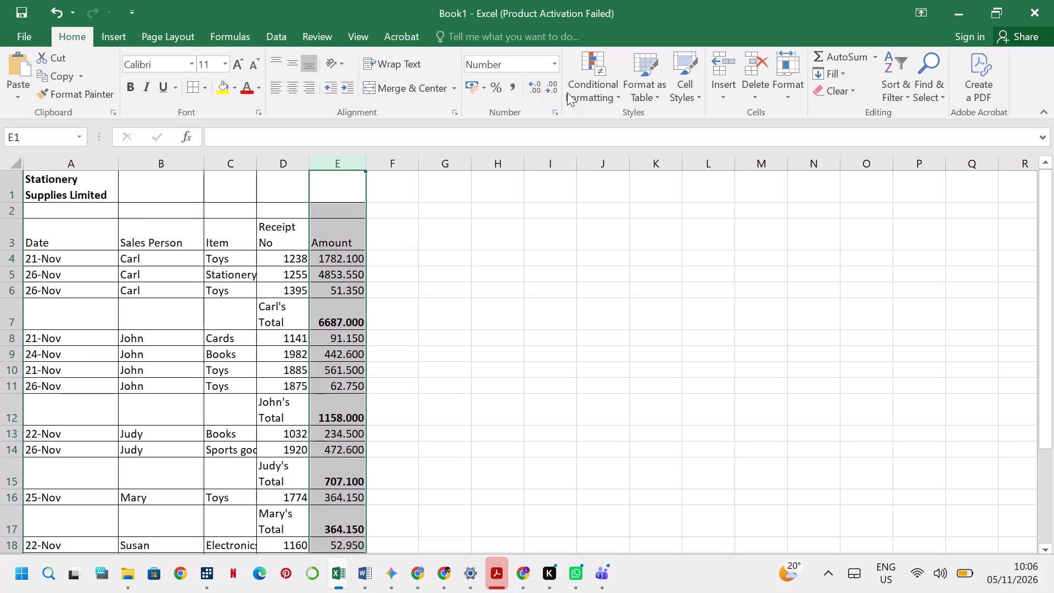
click(553, 88)
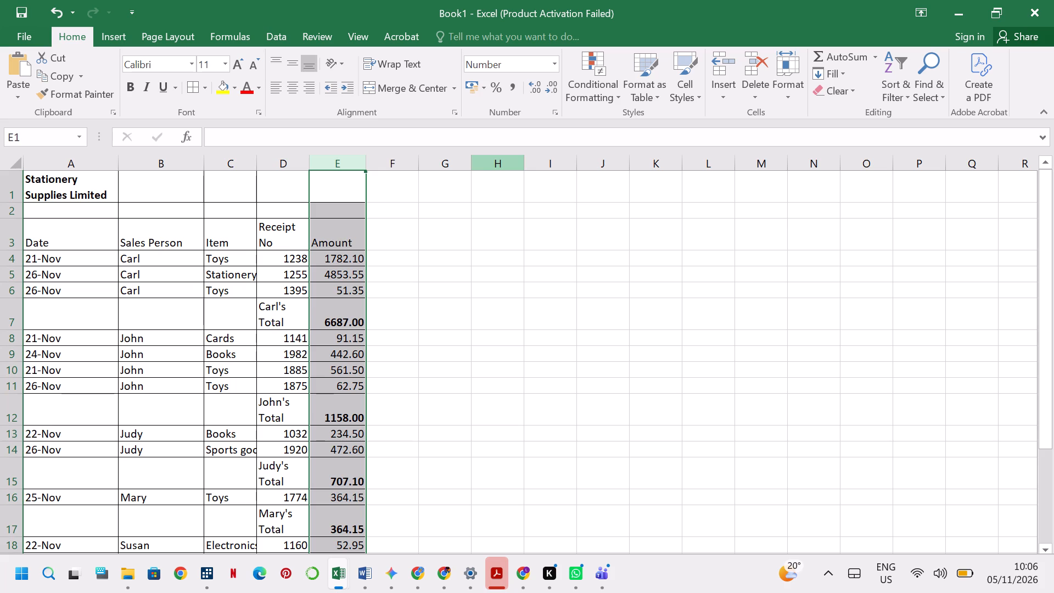
click(516, 88)
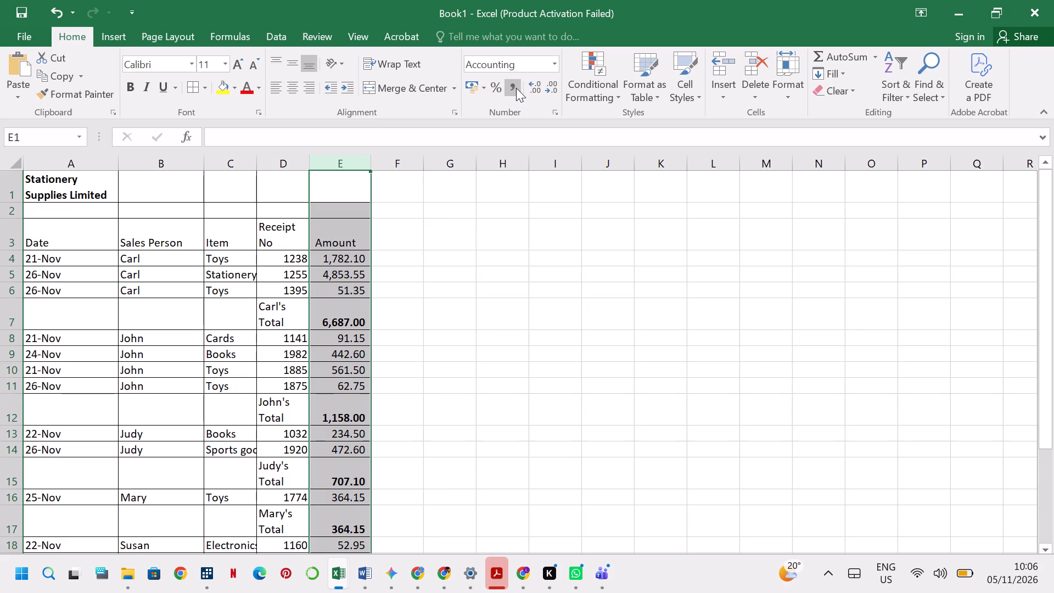
click(516, 88)
click(514, 85)
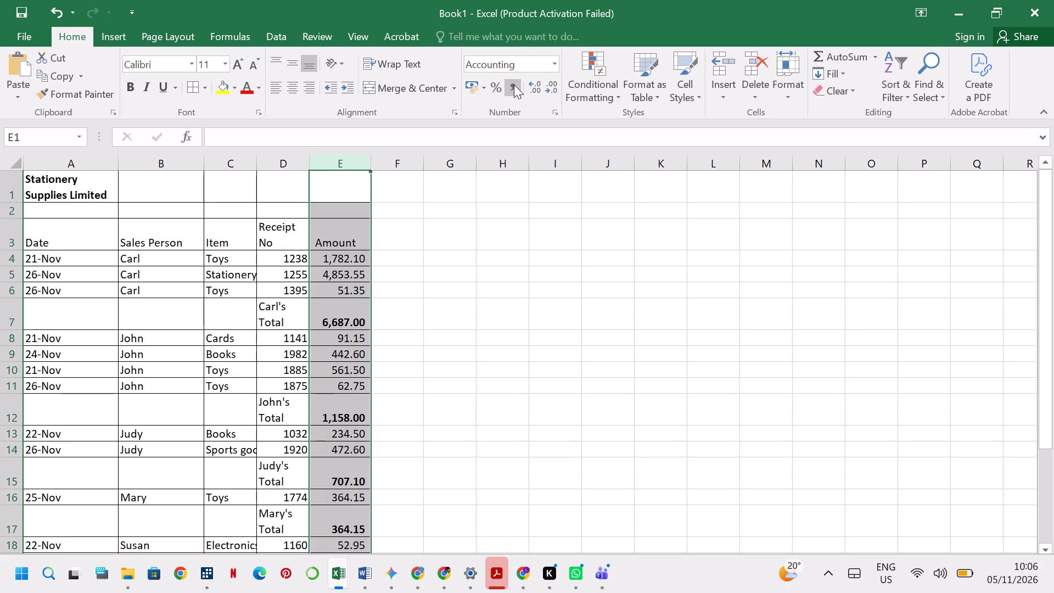
click(514, 85)
click(514, 85)
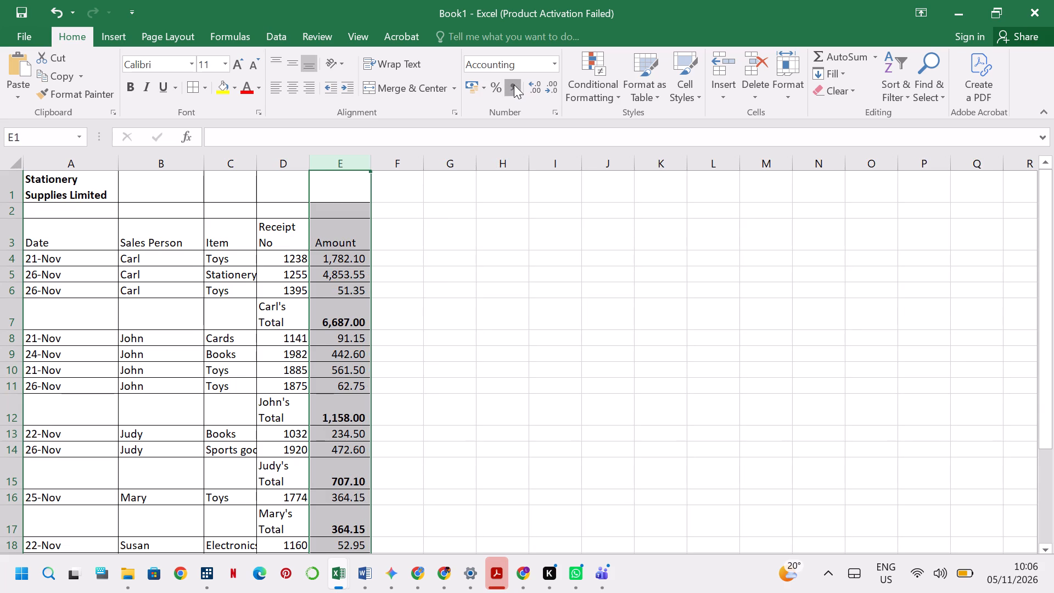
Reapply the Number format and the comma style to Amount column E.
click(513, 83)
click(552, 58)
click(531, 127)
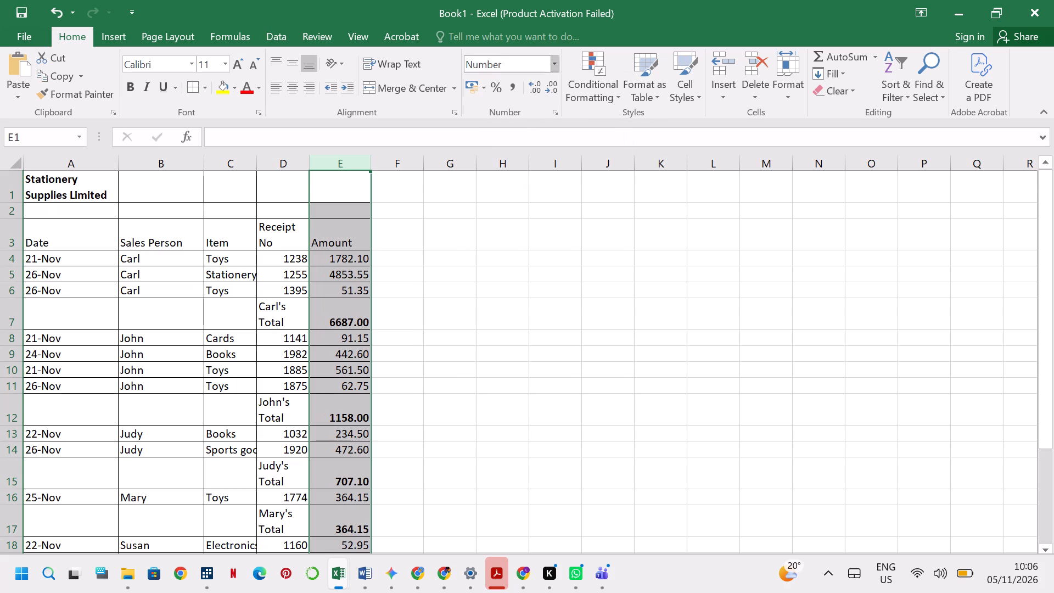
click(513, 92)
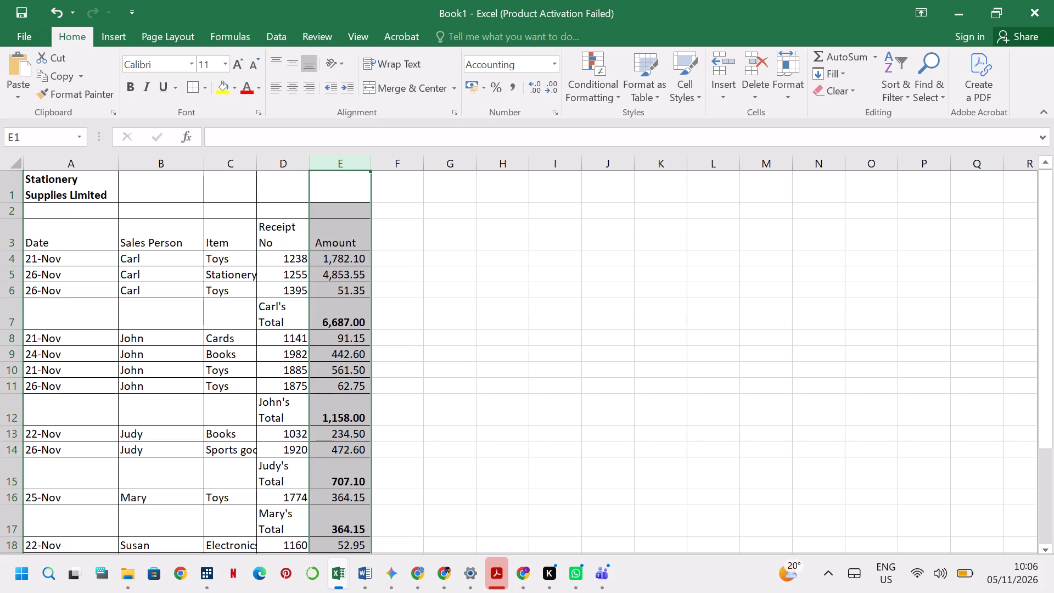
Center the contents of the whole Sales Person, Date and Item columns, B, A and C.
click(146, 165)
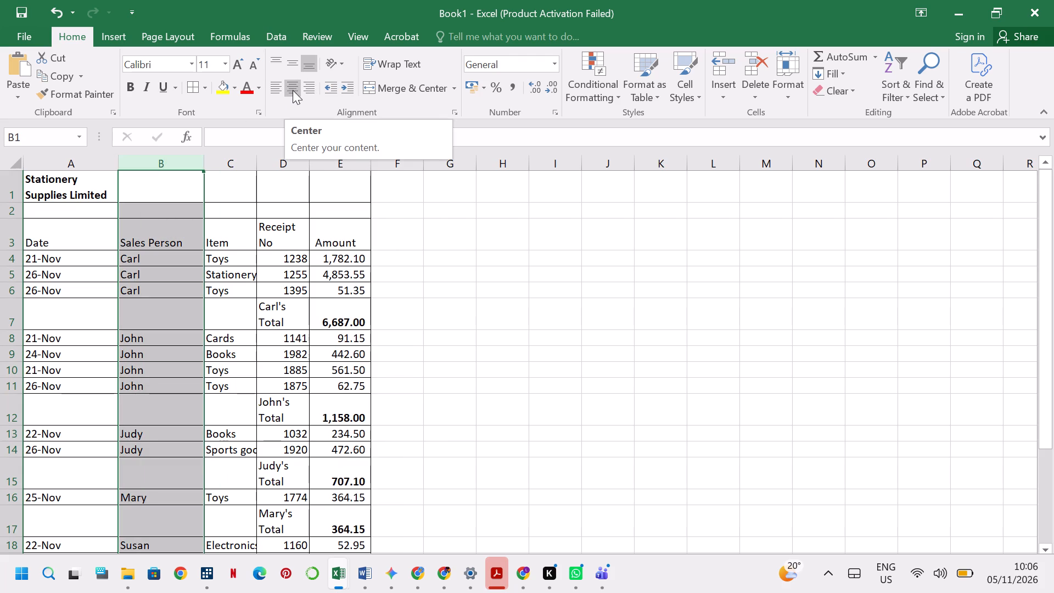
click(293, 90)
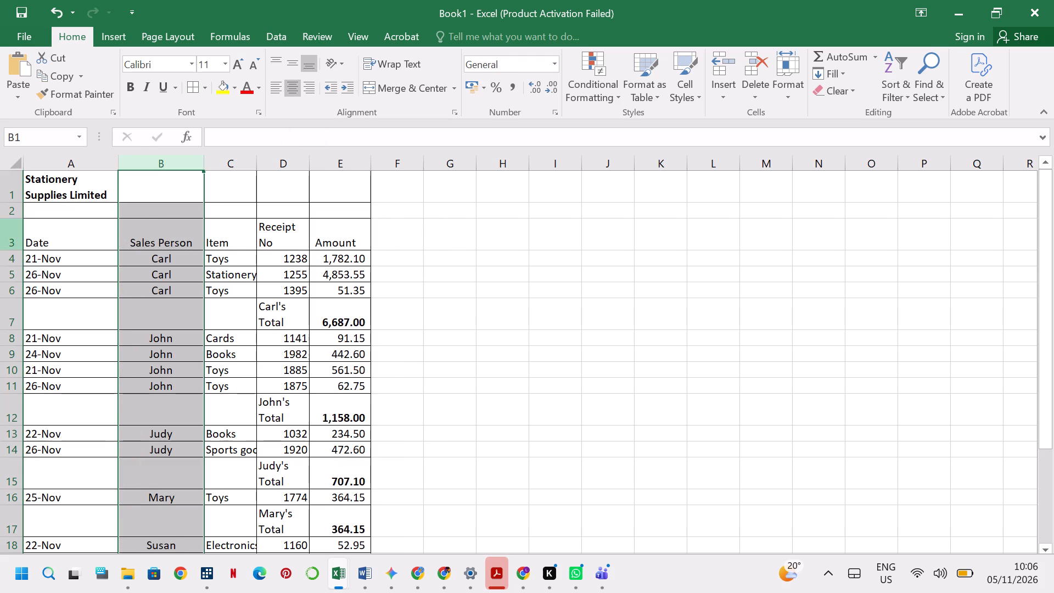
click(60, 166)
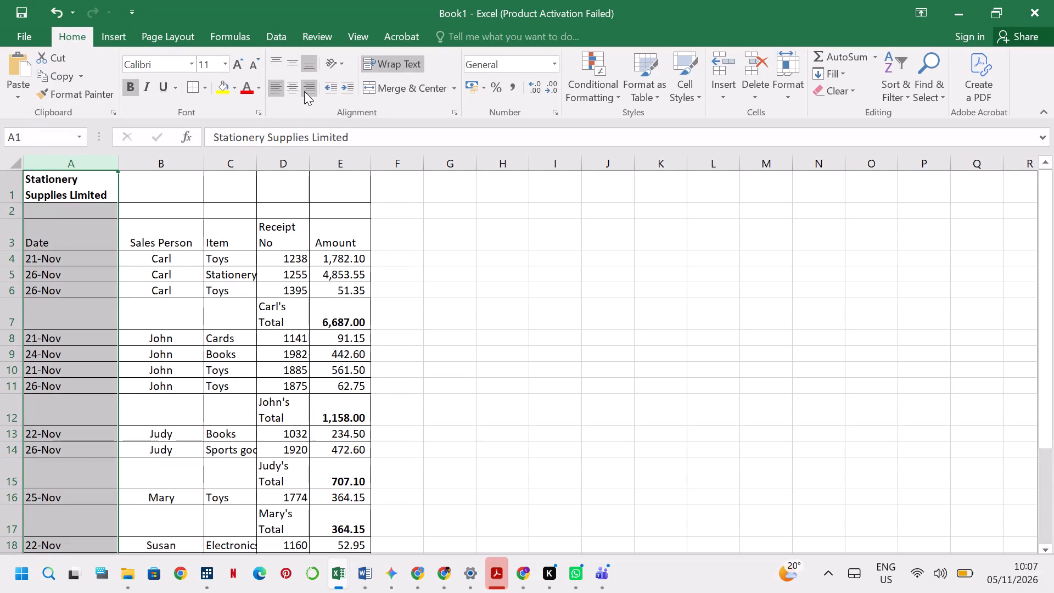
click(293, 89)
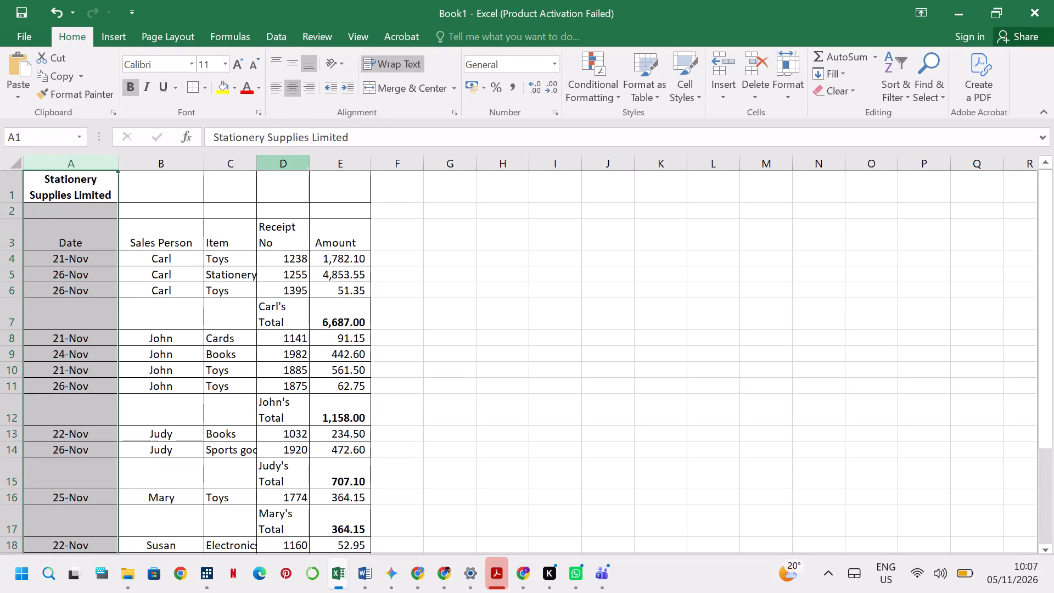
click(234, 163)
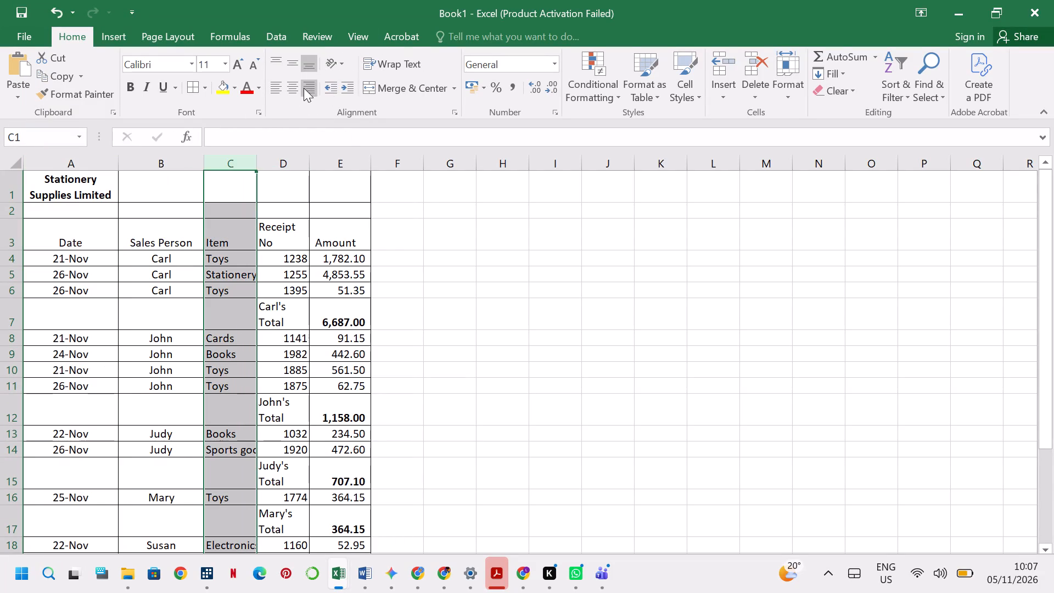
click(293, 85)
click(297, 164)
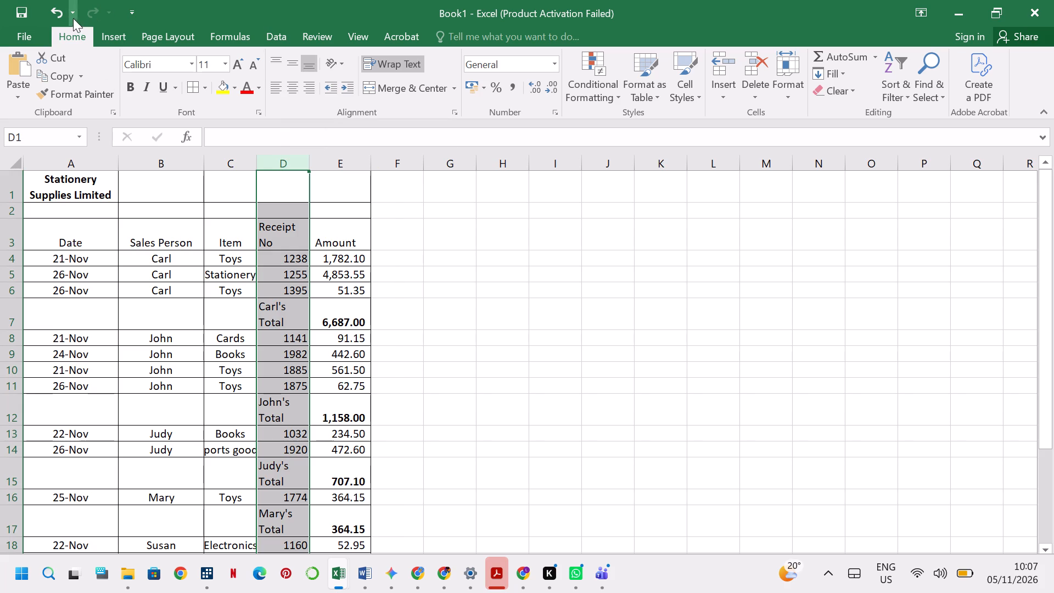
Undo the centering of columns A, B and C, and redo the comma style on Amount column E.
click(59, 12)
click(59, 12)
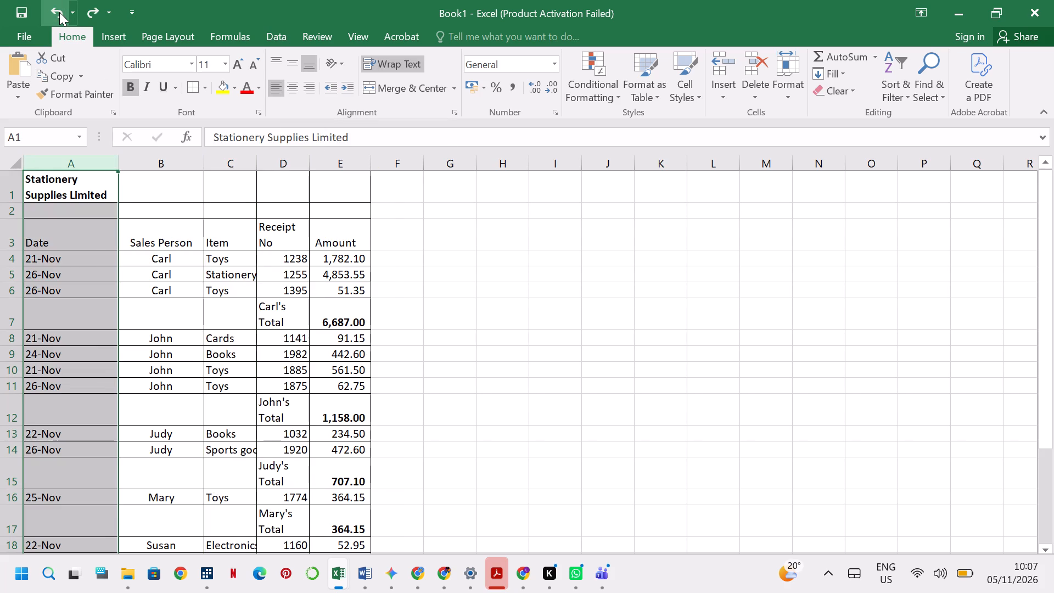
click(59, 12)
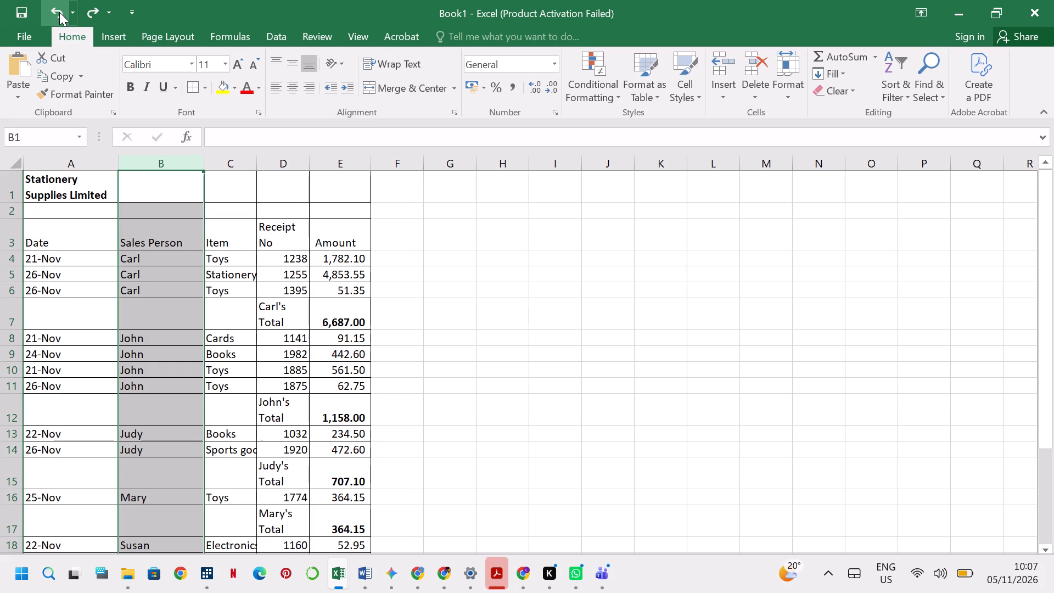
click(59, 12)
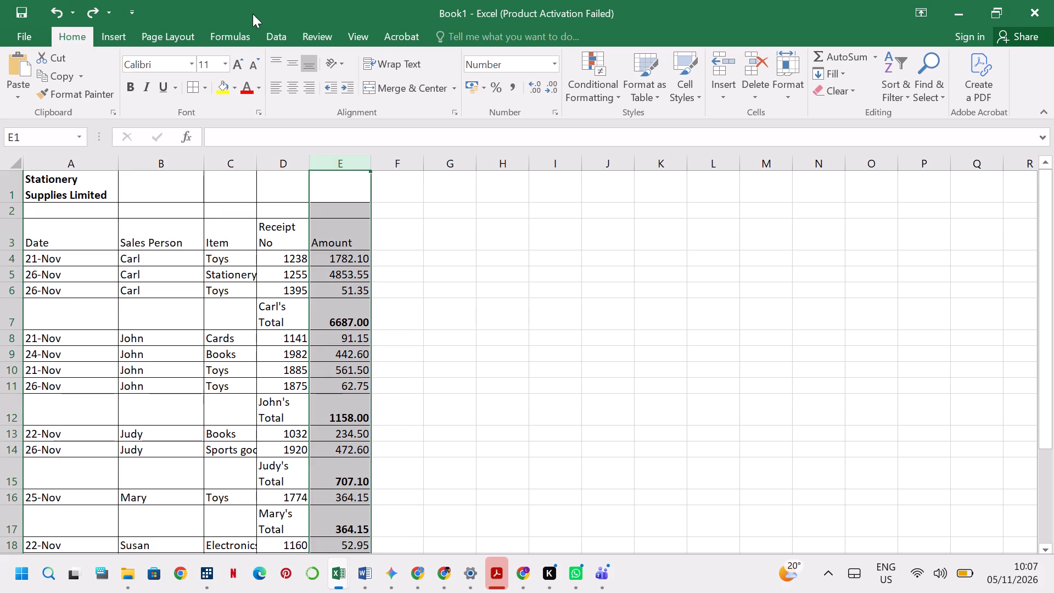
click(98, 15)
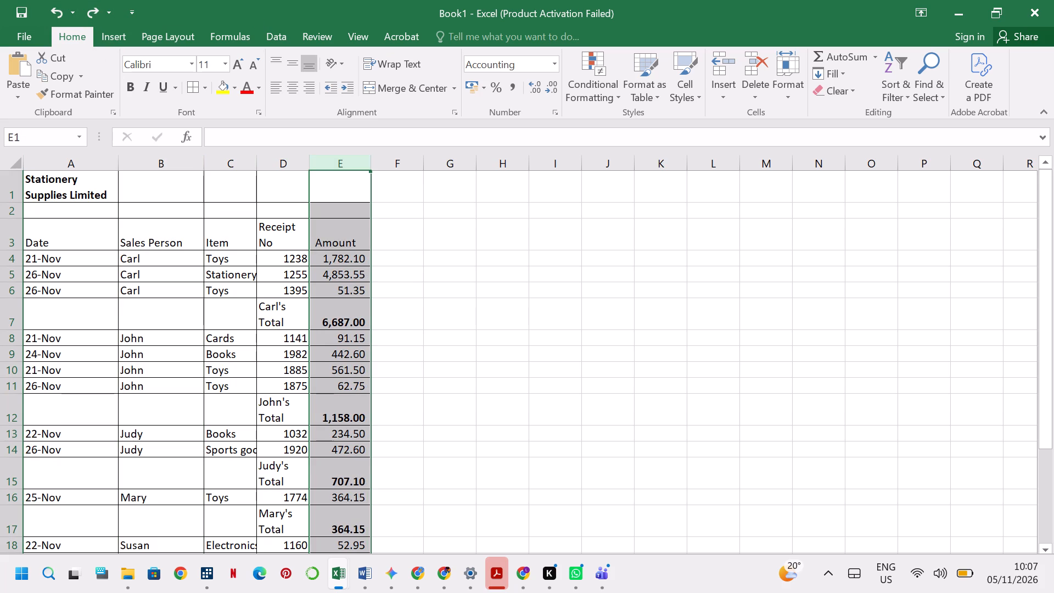
Center only the row 3 headers Date, Sales Person, Item, Receipt No and Amount in their cells.
click(94, 232)
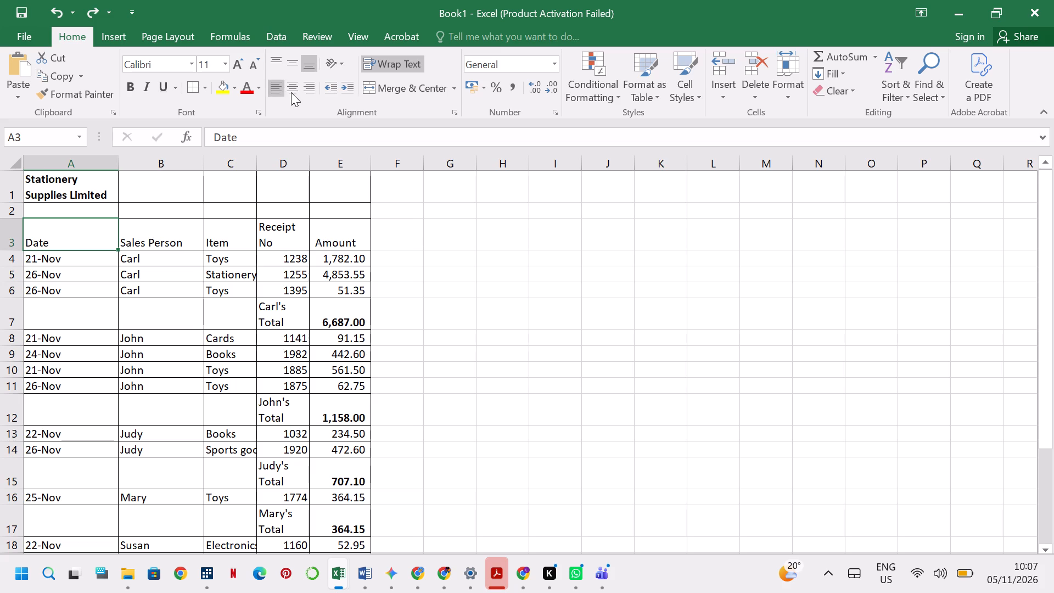
click(291, 92)
click(189, 239)
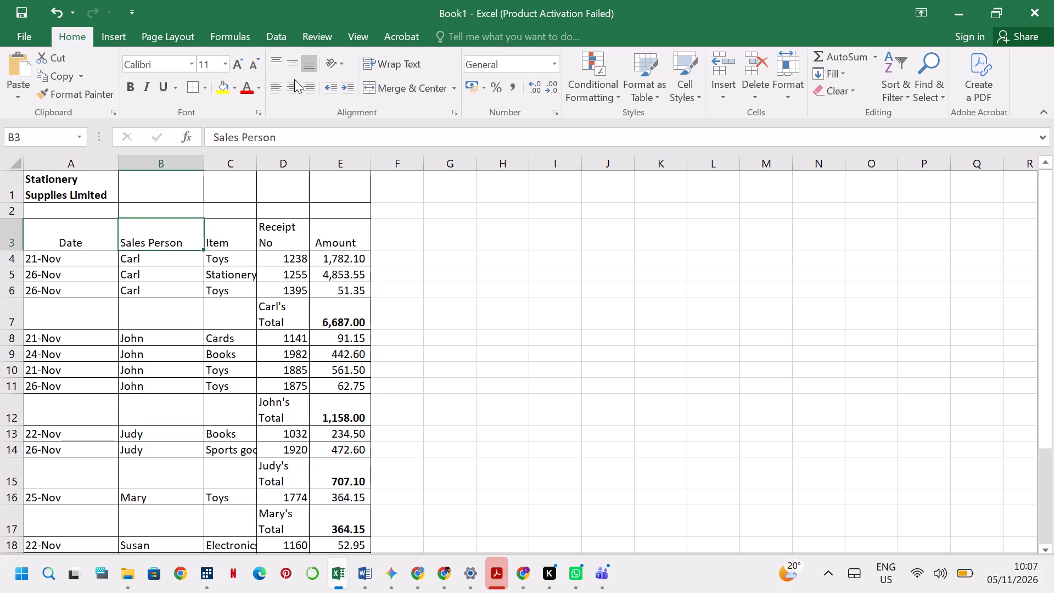
click(293, 83)
click(239, 244)
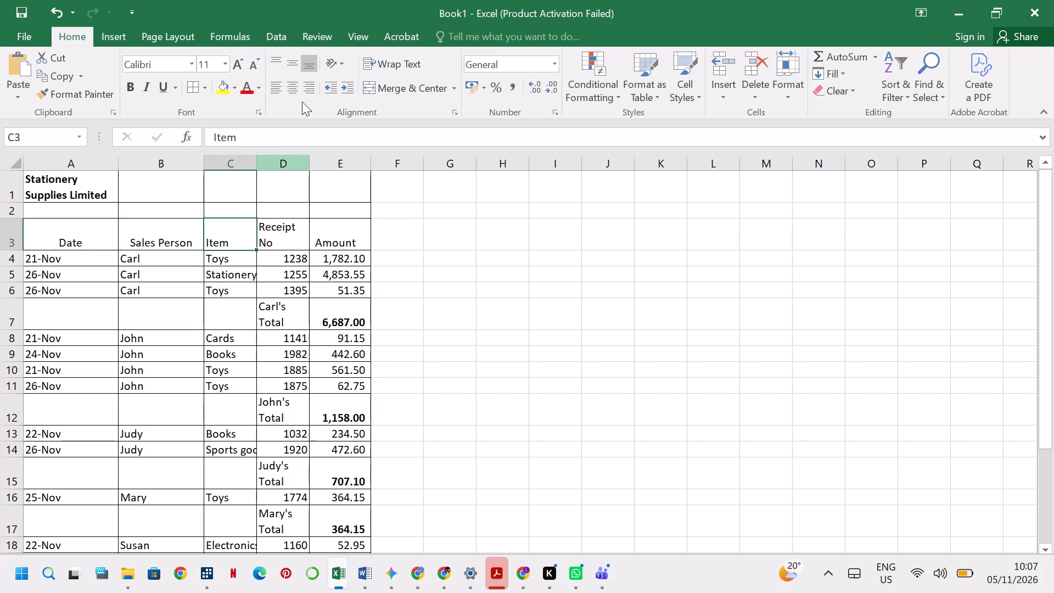
click(295, 85)
click(295, 242)
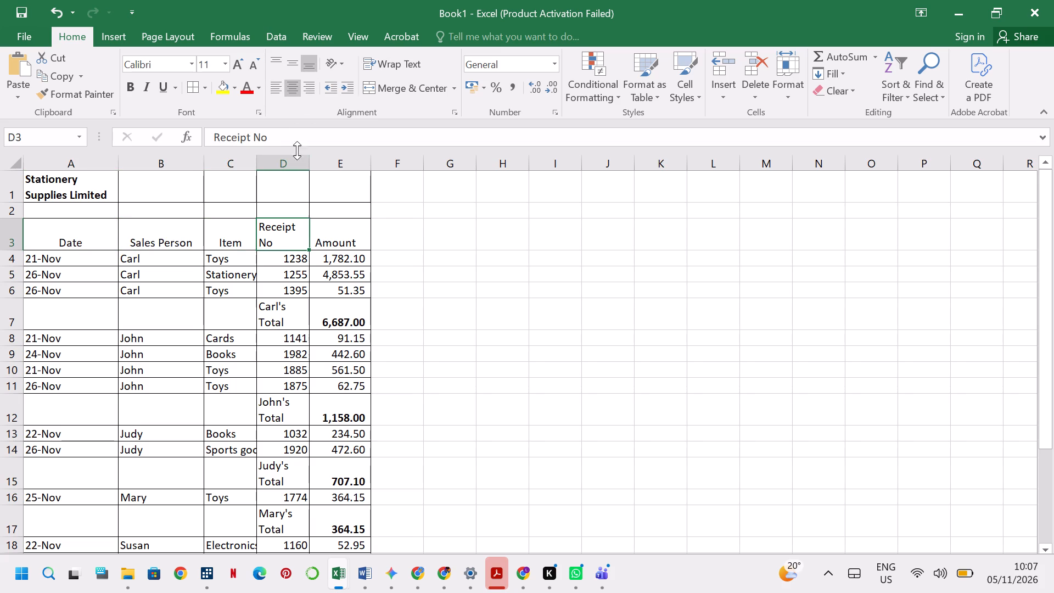
click(291, 81)
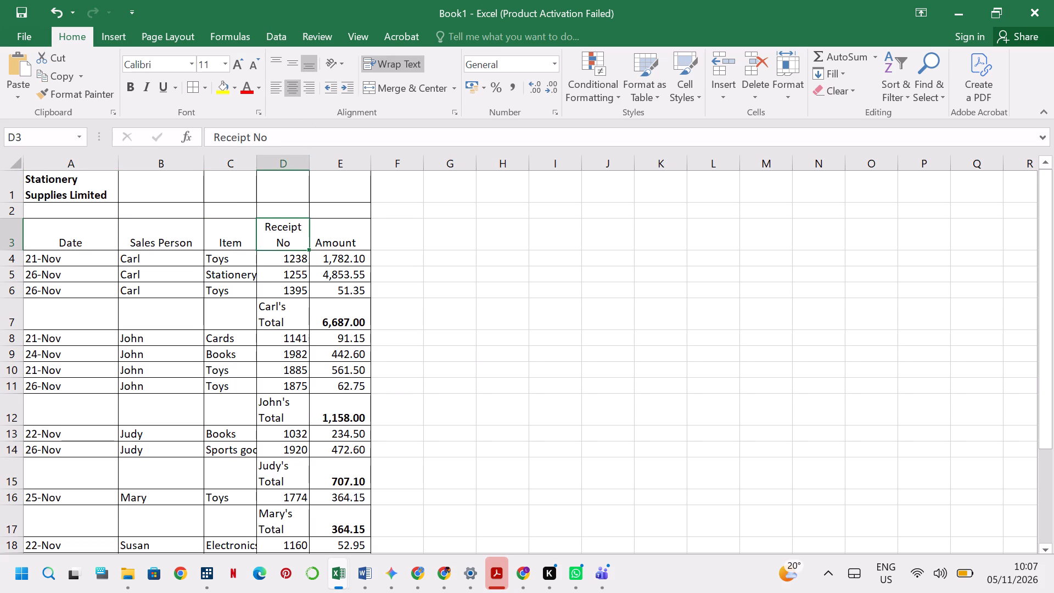
click(334, 230)
click(291, 86)
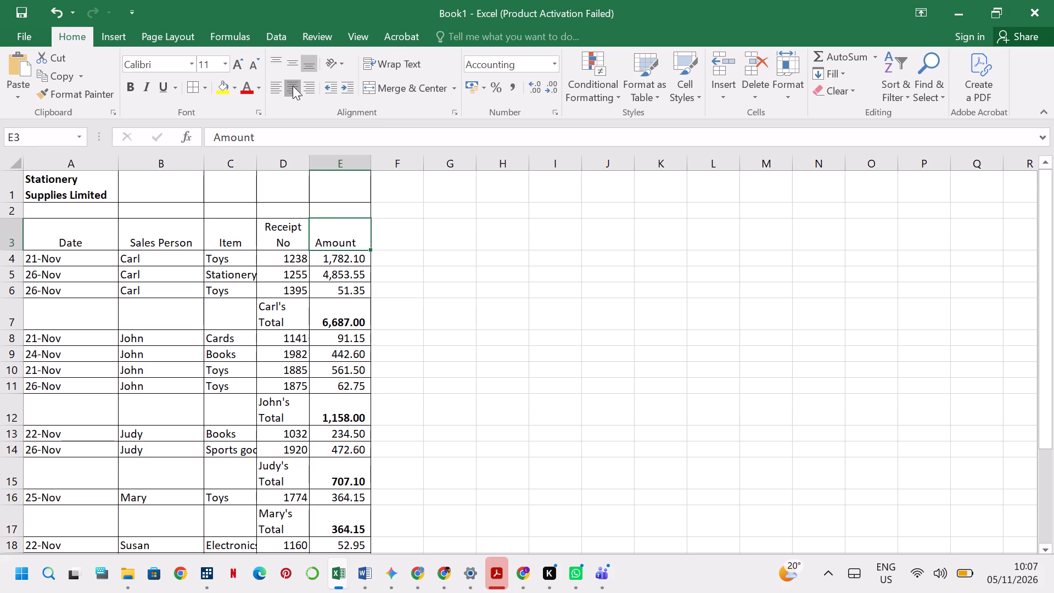
click(293, 86)
click(293, 86)
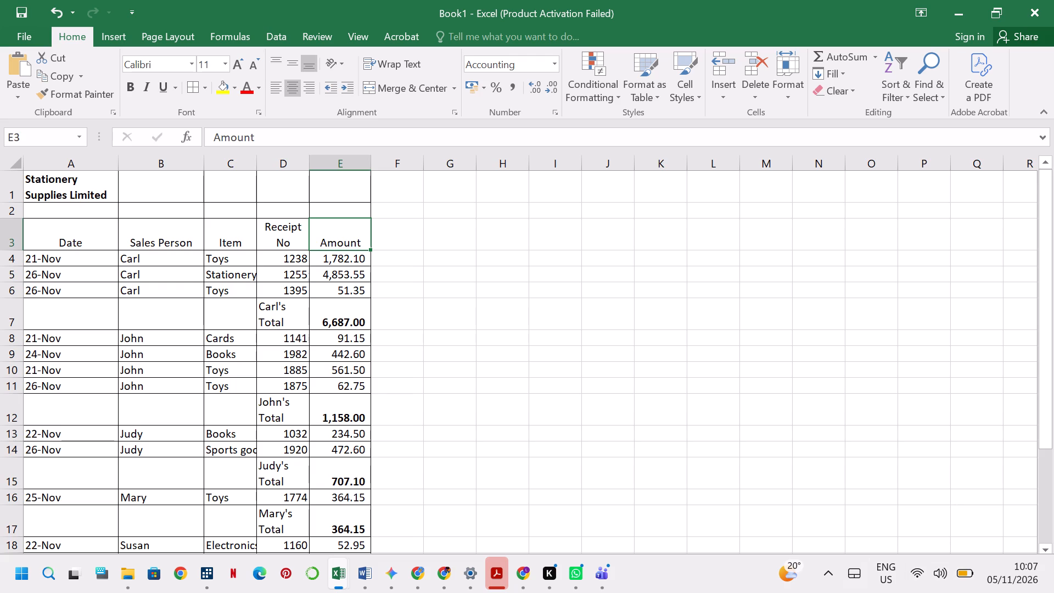
Format the header cells A3 to E3 with font size 16, bold and italic.
drag(68, 240, 346, 245)
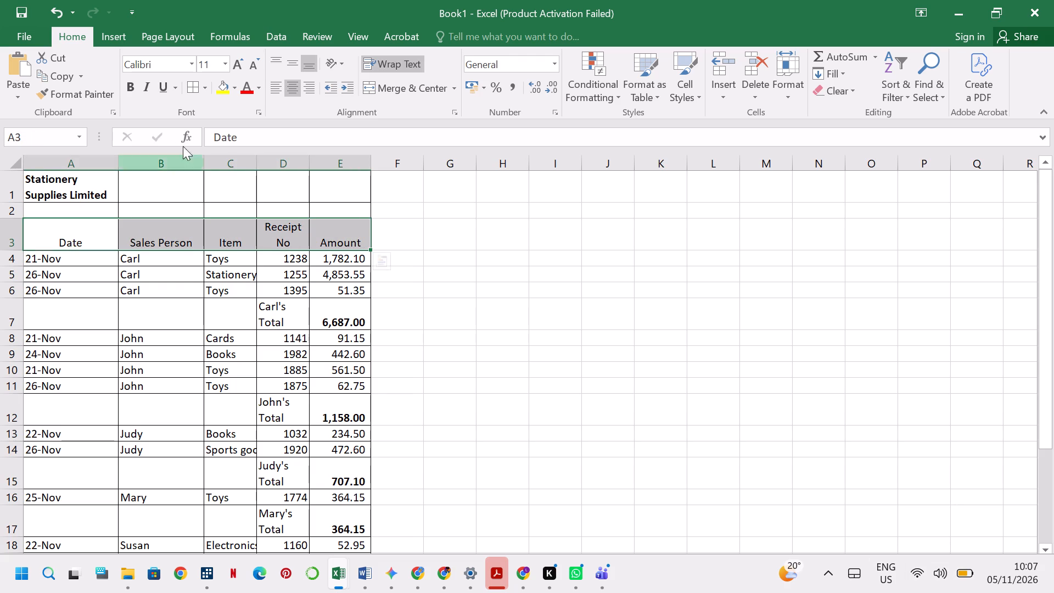
click(225, 63)
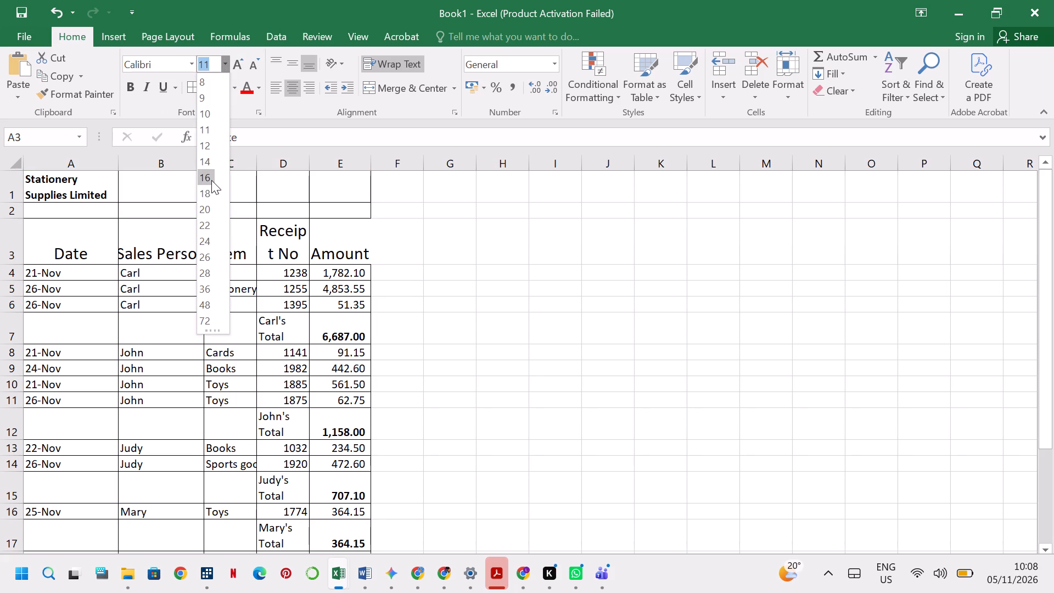
click(211, 180)
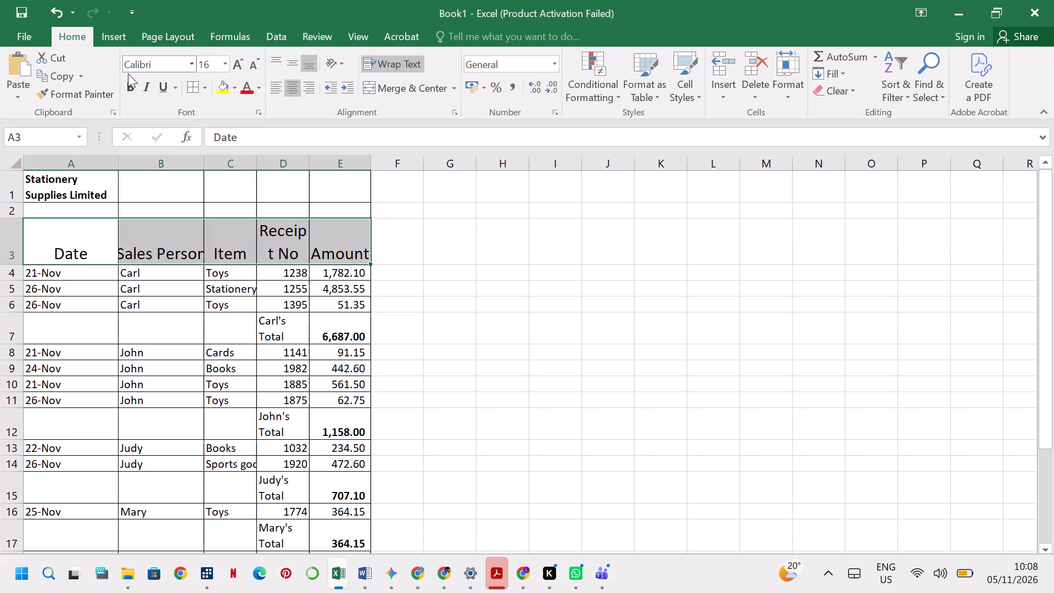
click(129, 81)
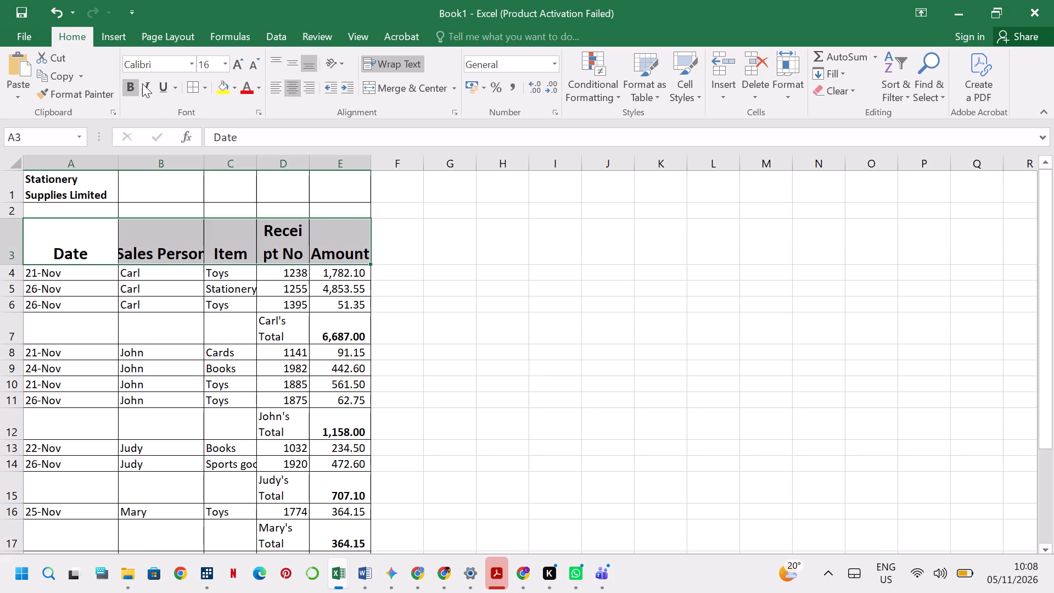
click(148, 87)
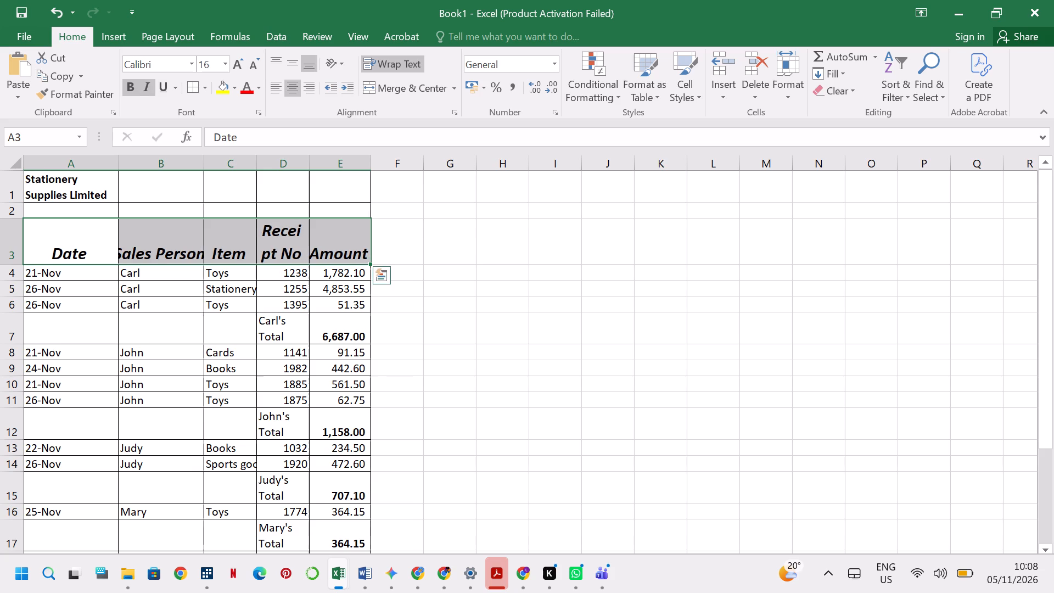
click(567, 342)
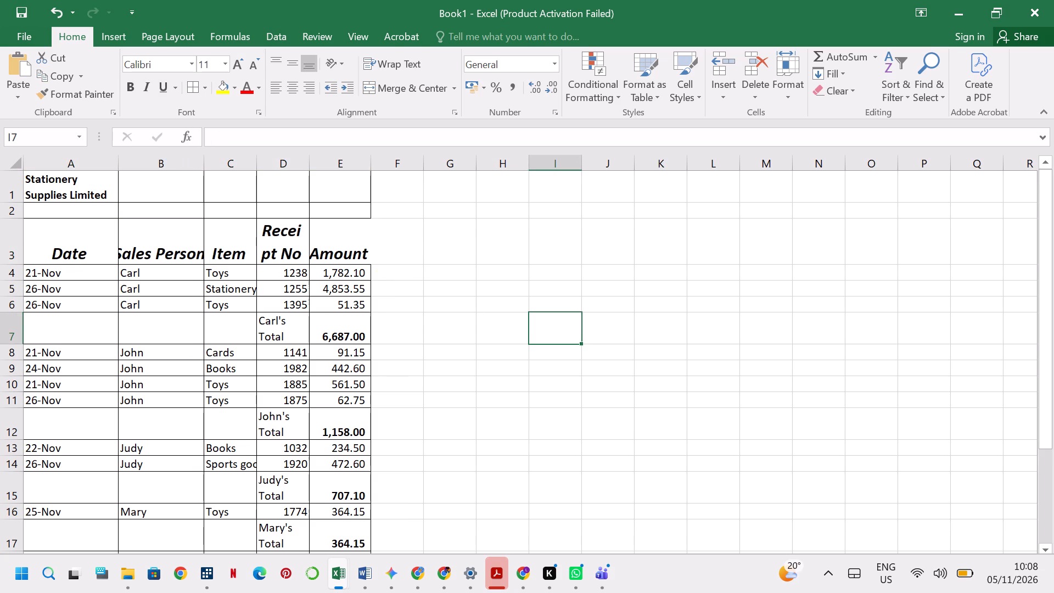
Widen columns B, C, D and E to fit the enlarged headers and contents, and widen column A slightly.
drag(204, 163, 234, 169)
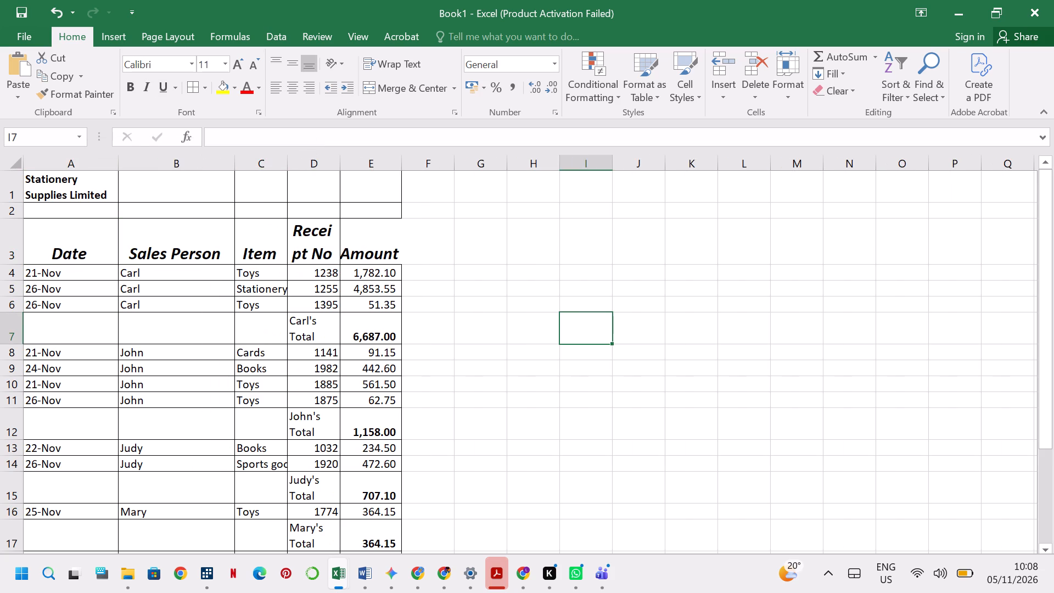
drag(287, 164, 332, 156)
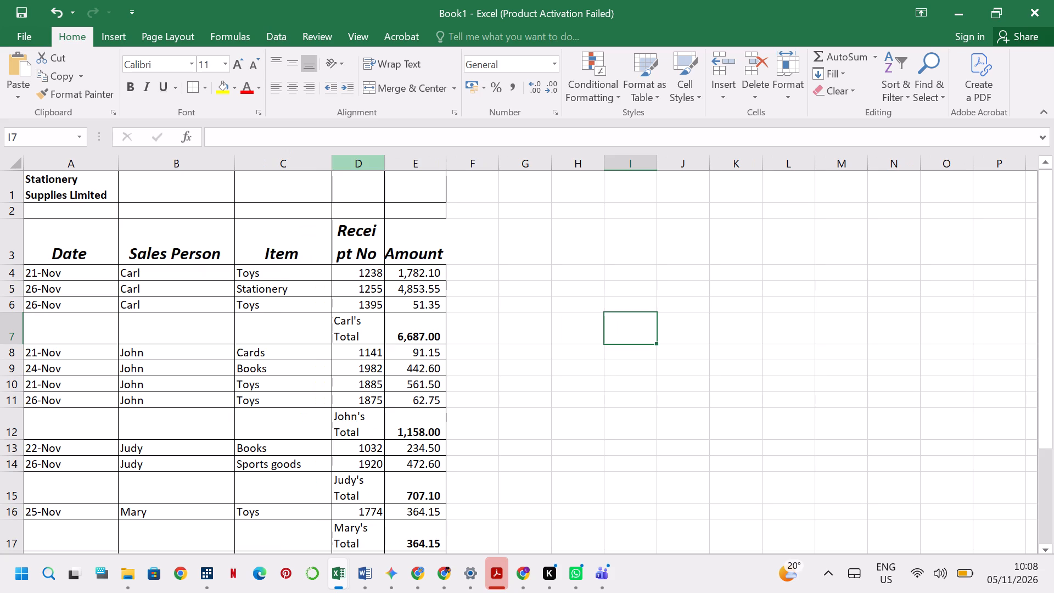
drag(384, 163, 404, 164)
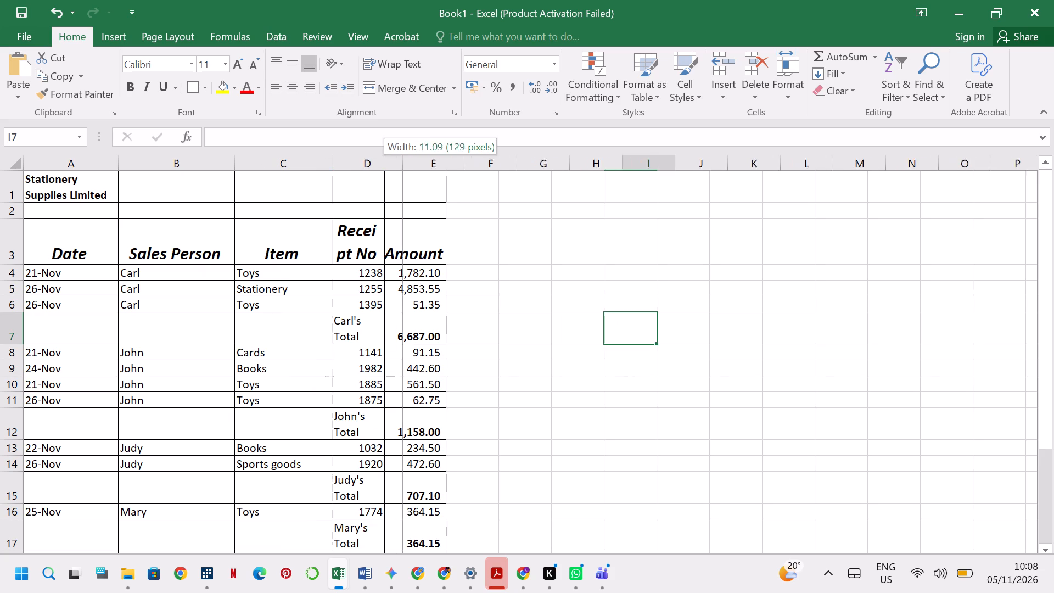
drag(404, 164, 417, 164)
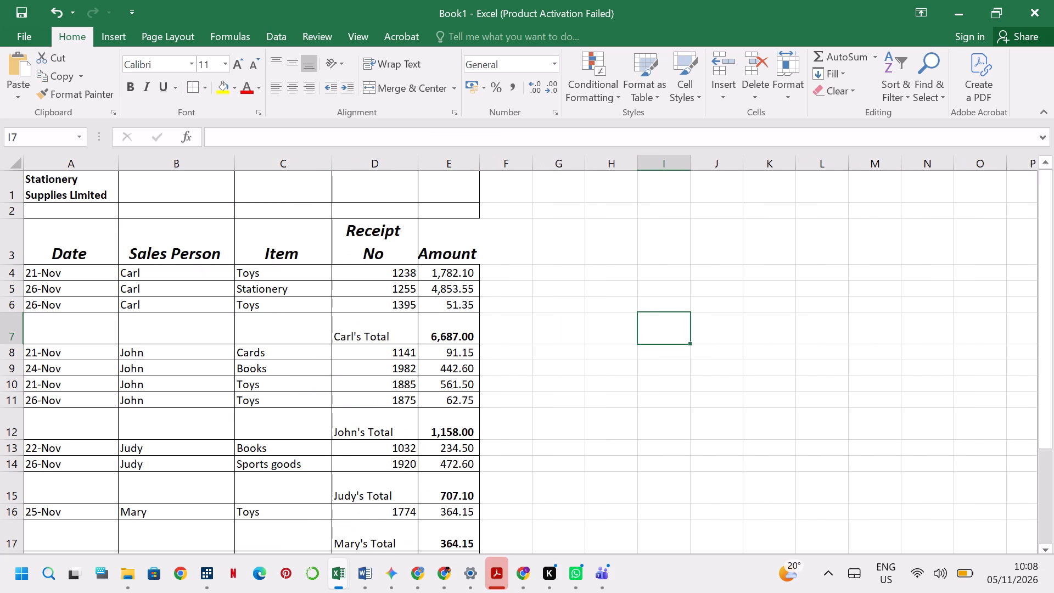
drag(479, 160, 518, 167)
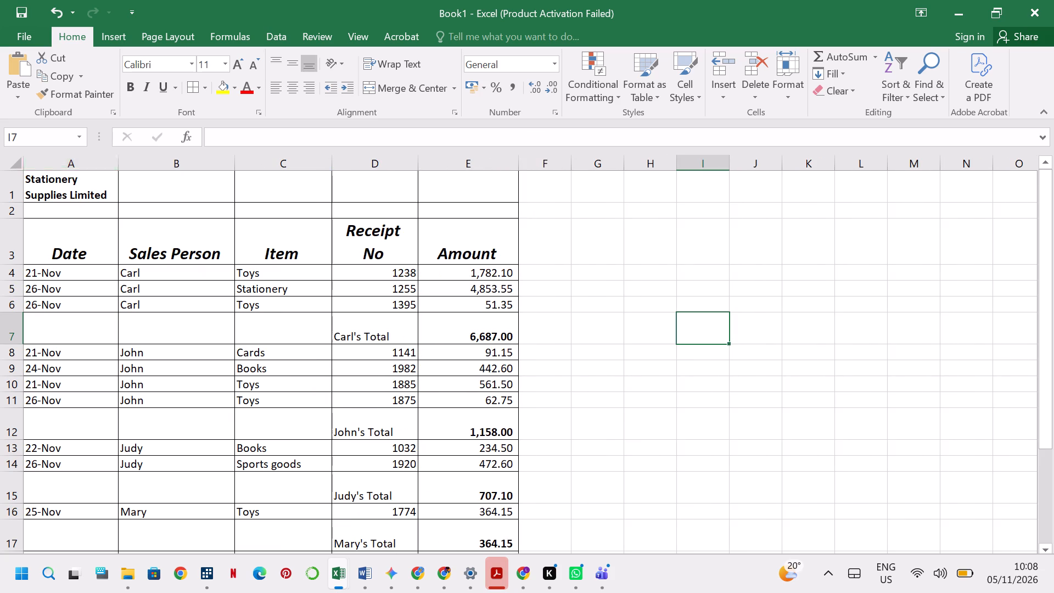
drag(118, 163, 127, 165)
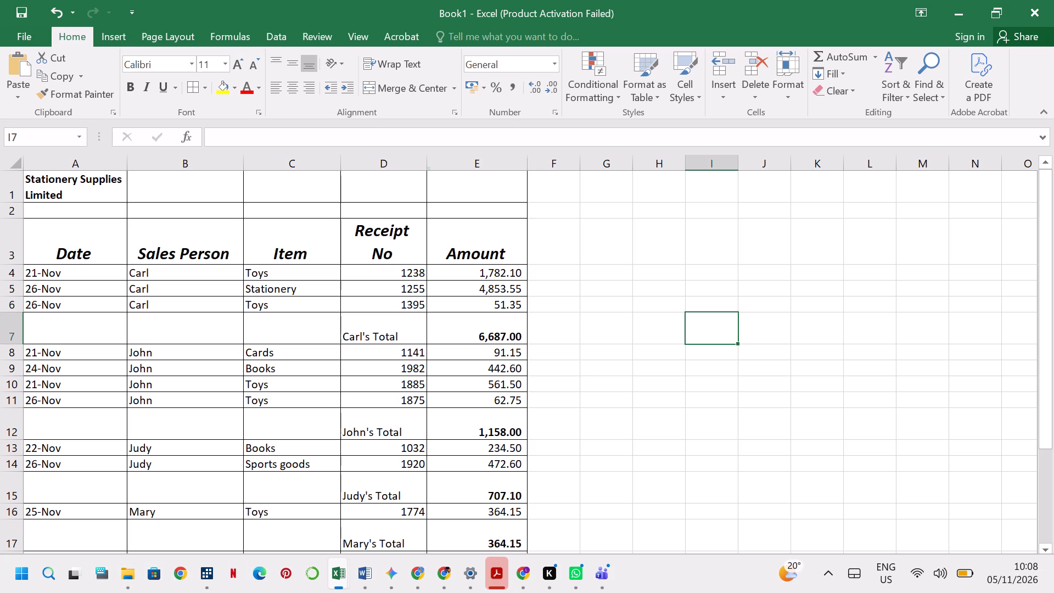
Apply the Accounting format with the Ksh currency symbol to the whole Amount column, E.
click(501, 158)
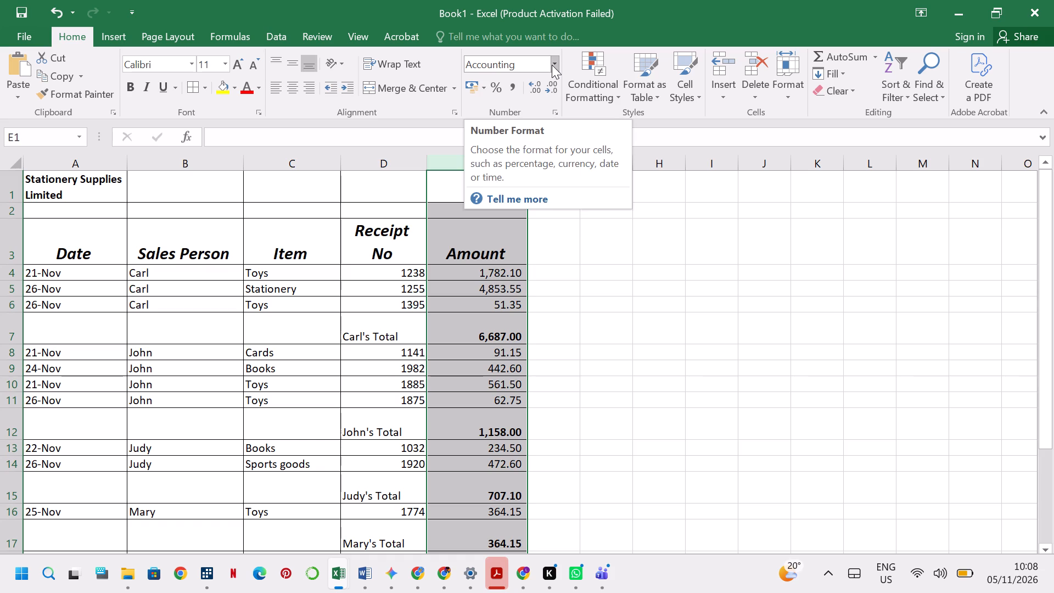
click(552, 65)
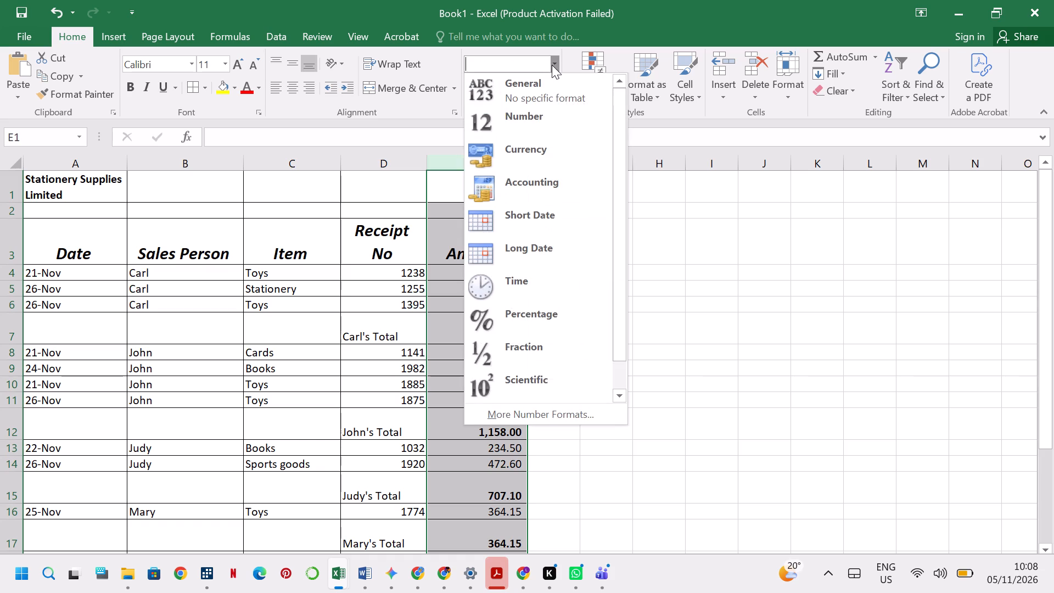
click(555, 177)
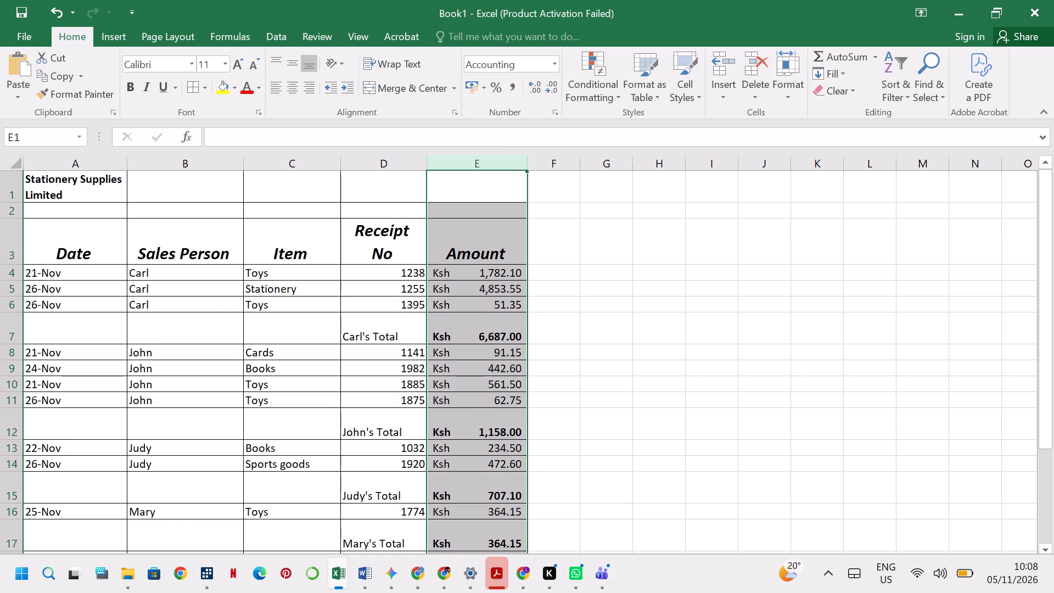
Reapply the Accounting format with 2 decimal places and the Ksh symbol to column E, and check the amounts down to the Grand Total.
click(556, 63)
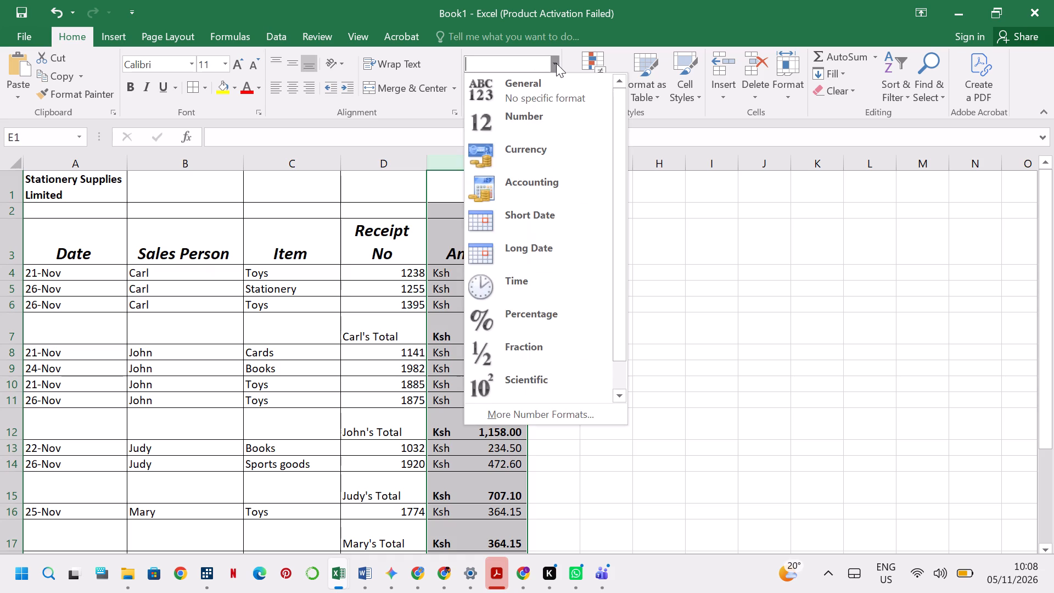
click(692, 248)
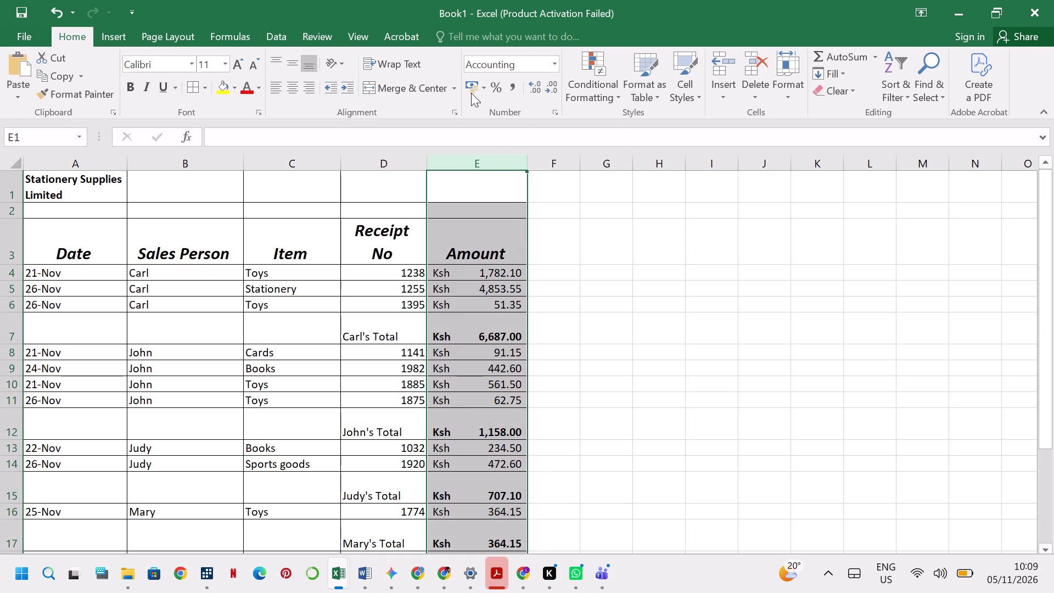
click(479, 89)
click(483, 87)
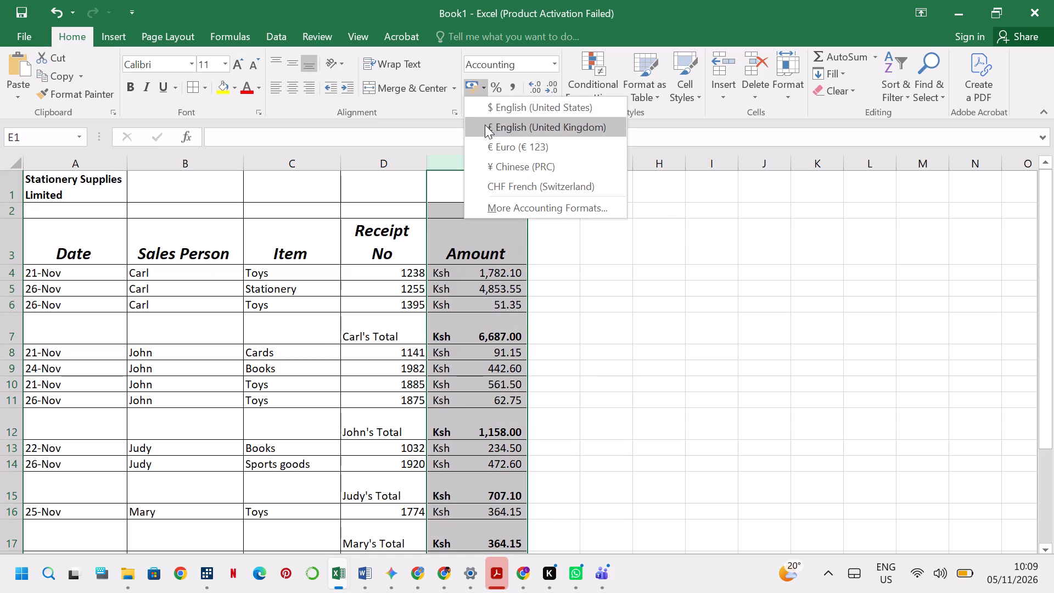
click(497, 210)
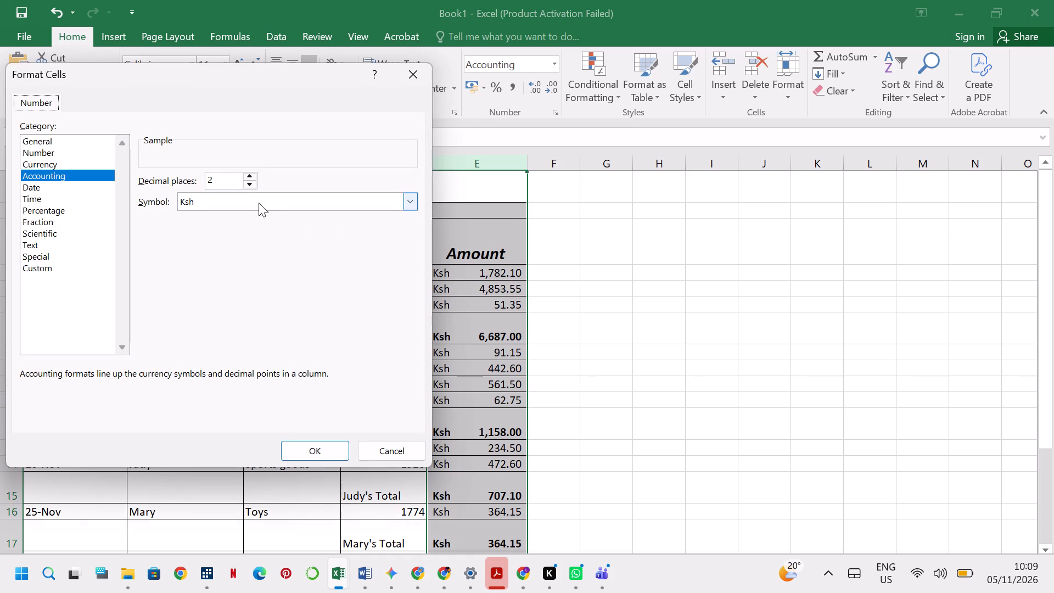
click(319, 443)
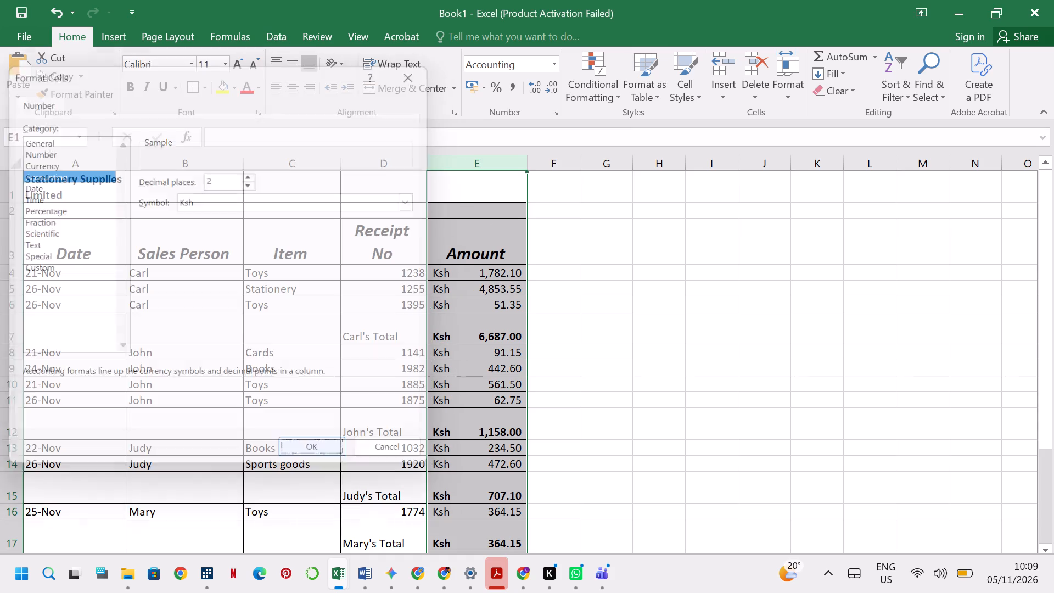
click(633, 338)
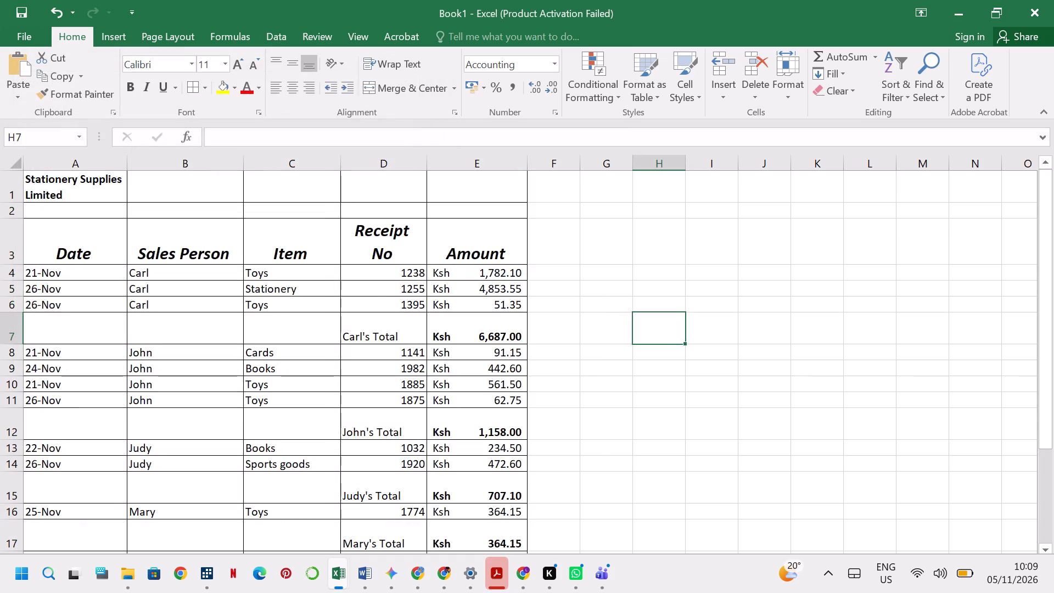
scroll(587, 349, down, 4)
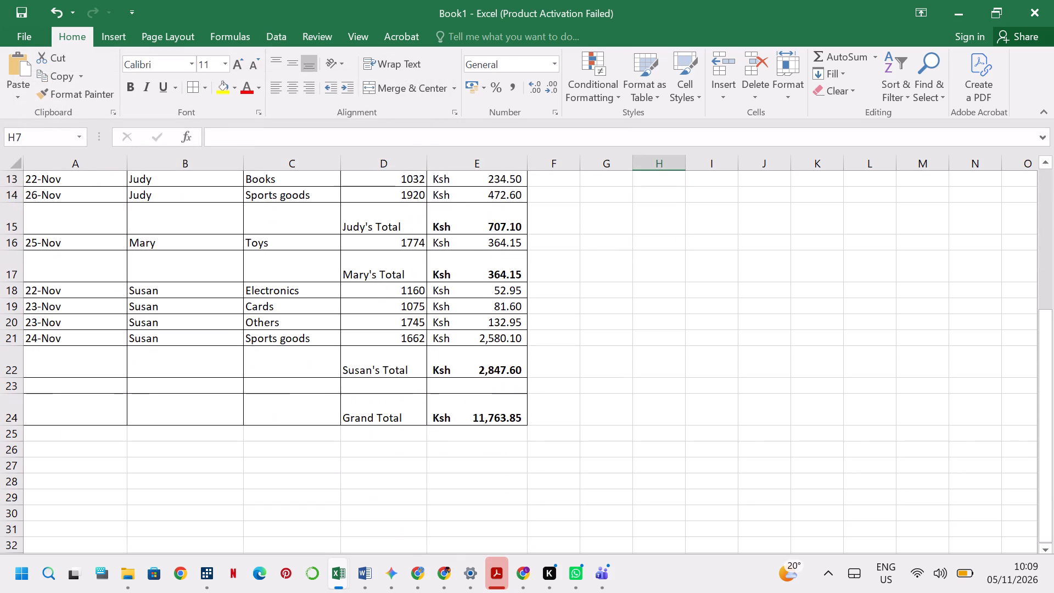
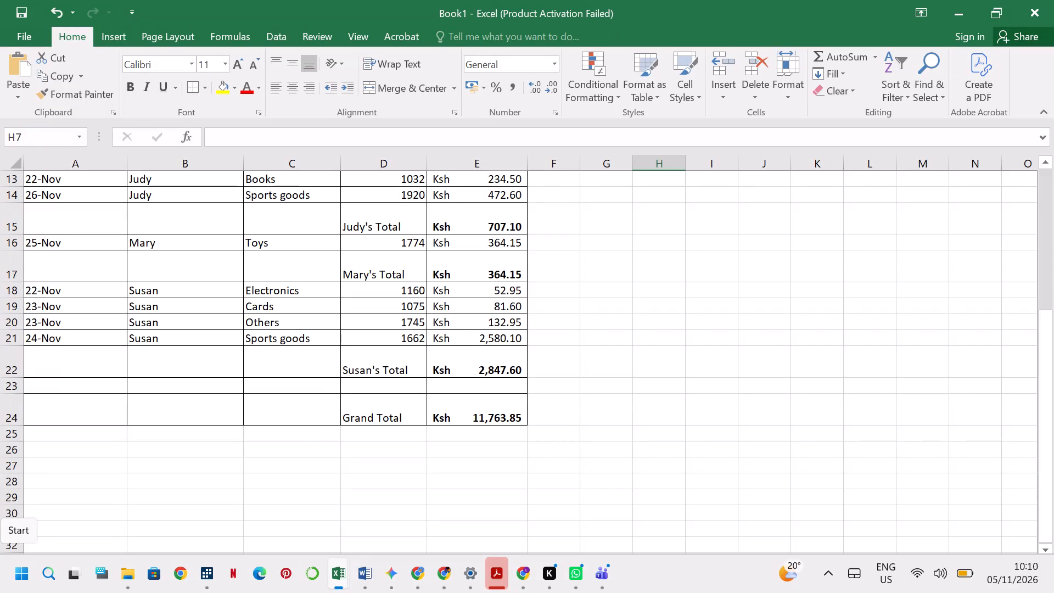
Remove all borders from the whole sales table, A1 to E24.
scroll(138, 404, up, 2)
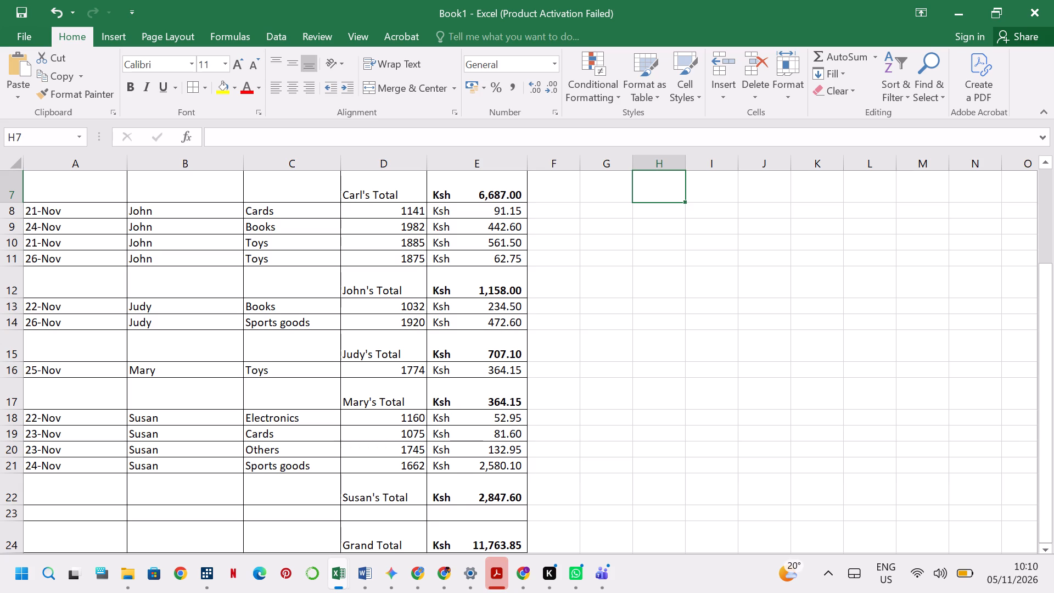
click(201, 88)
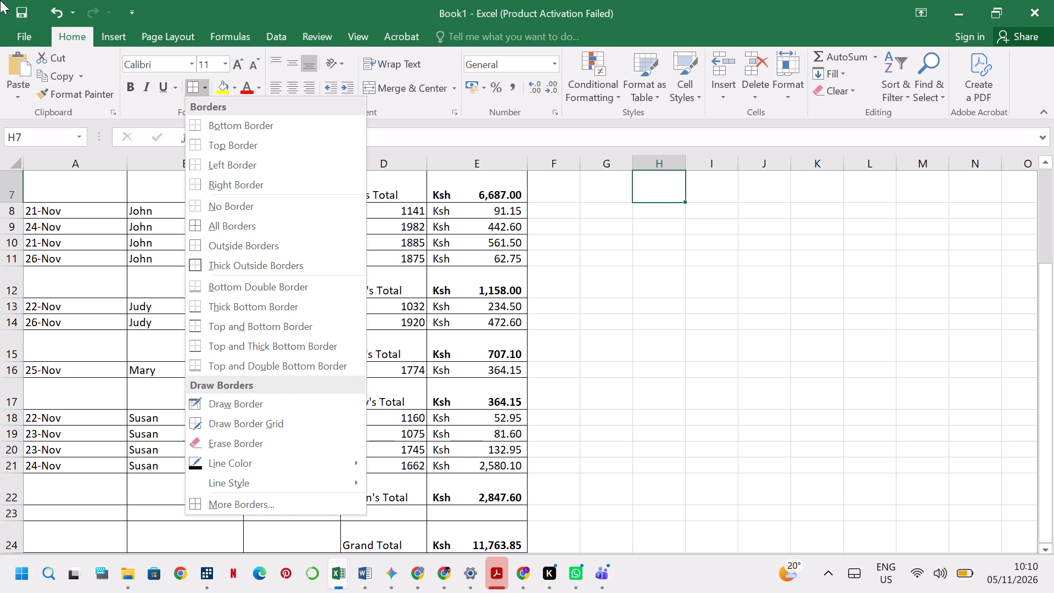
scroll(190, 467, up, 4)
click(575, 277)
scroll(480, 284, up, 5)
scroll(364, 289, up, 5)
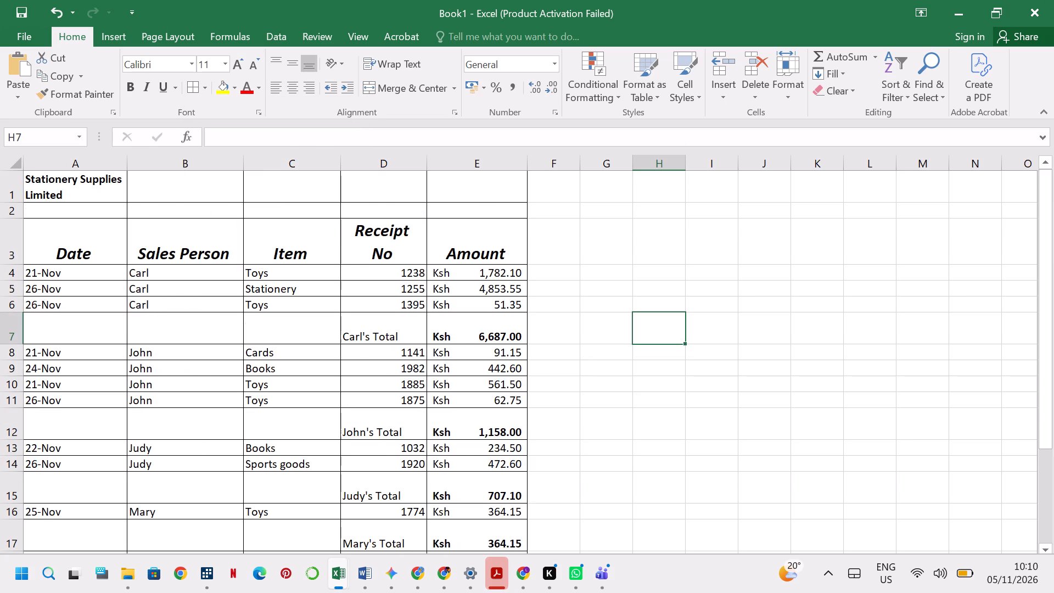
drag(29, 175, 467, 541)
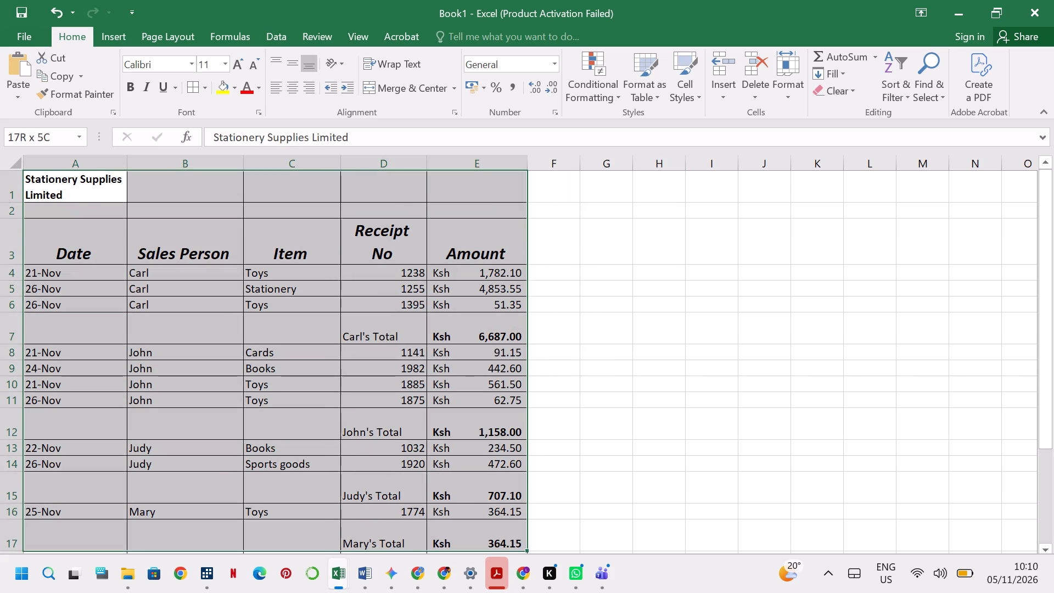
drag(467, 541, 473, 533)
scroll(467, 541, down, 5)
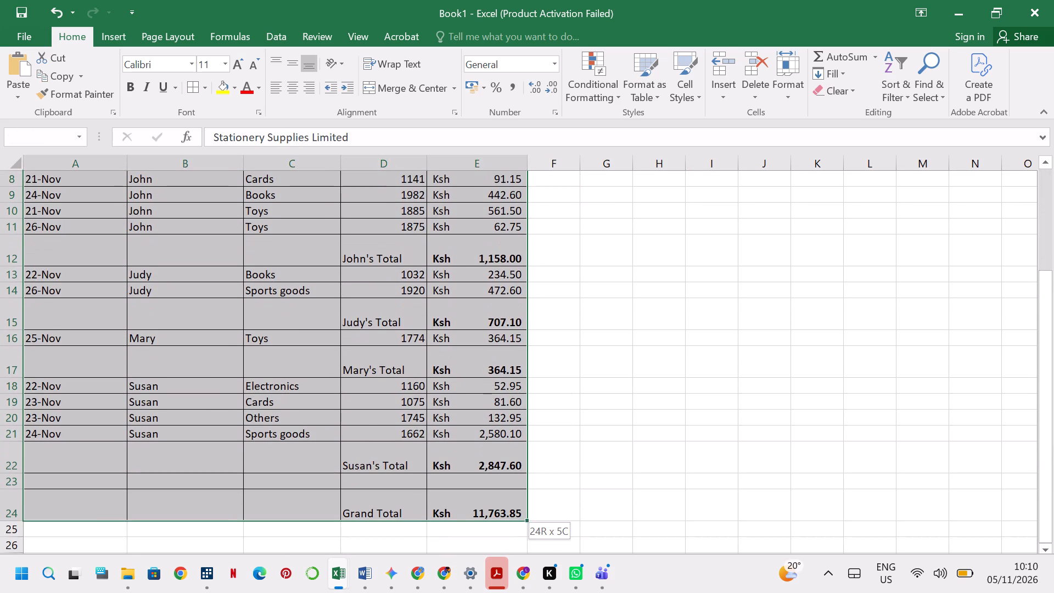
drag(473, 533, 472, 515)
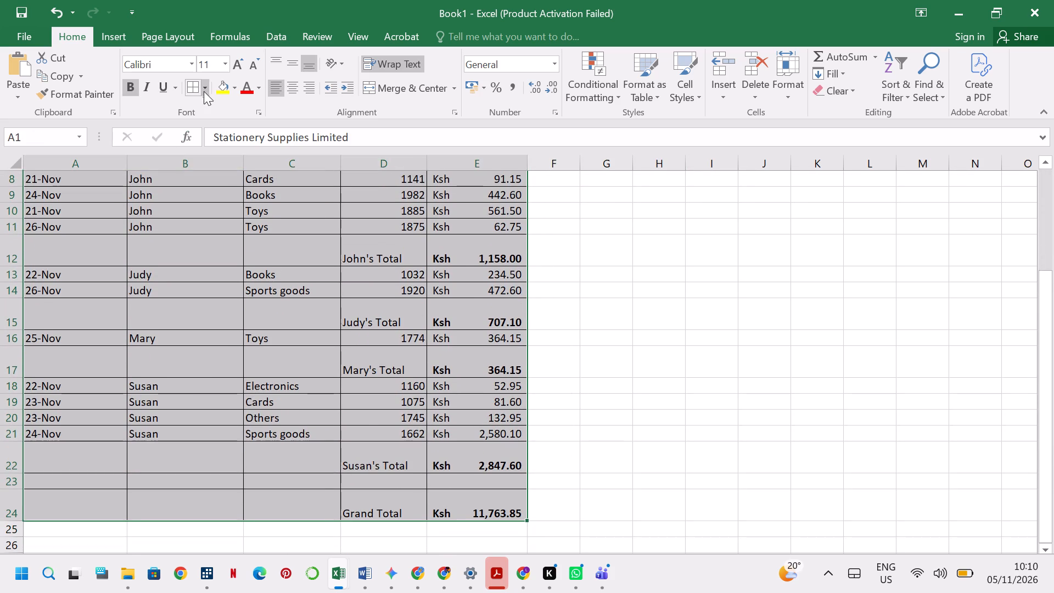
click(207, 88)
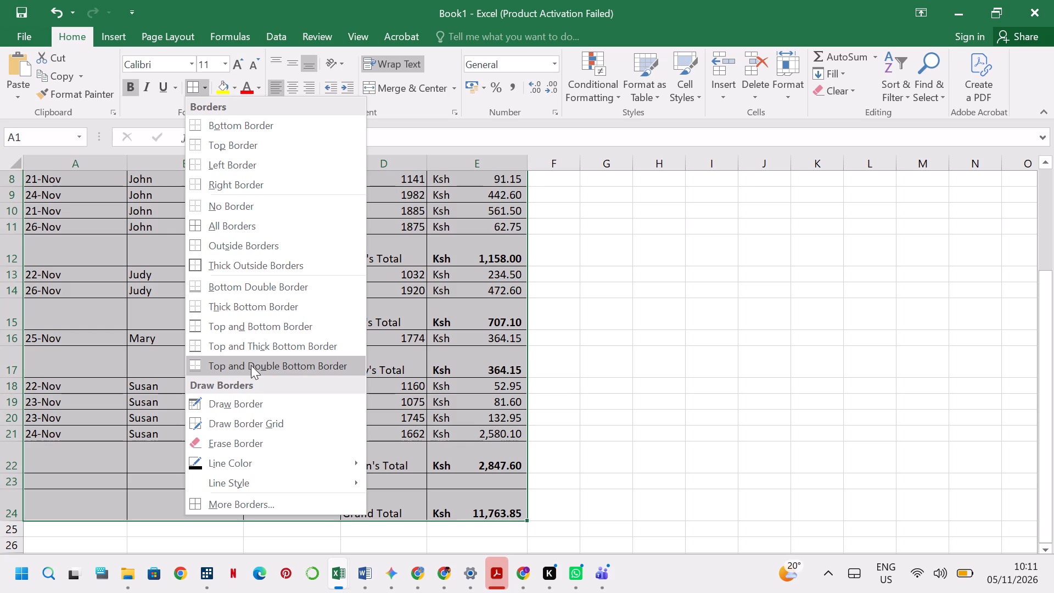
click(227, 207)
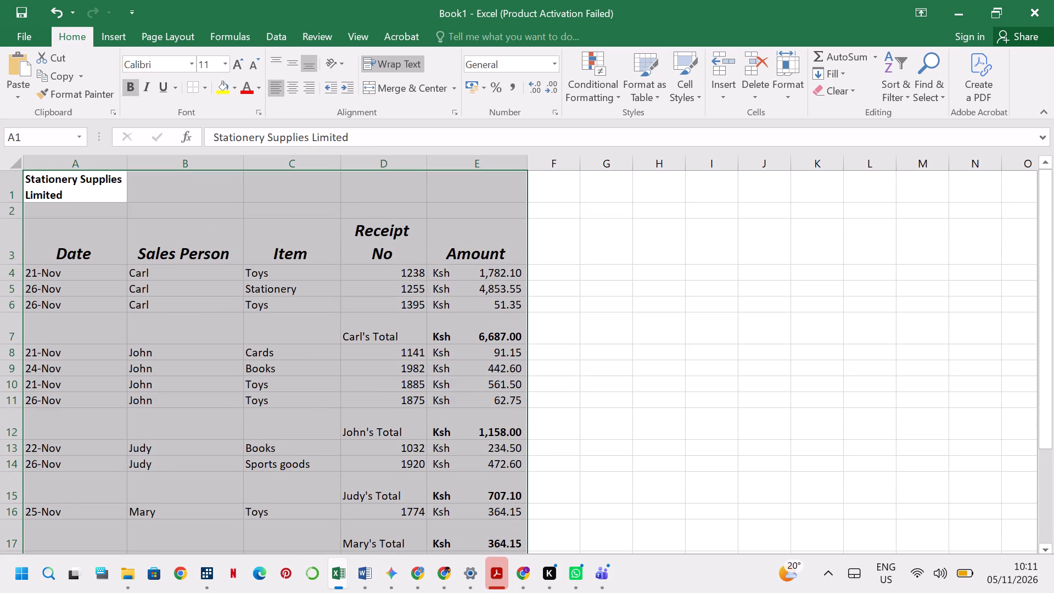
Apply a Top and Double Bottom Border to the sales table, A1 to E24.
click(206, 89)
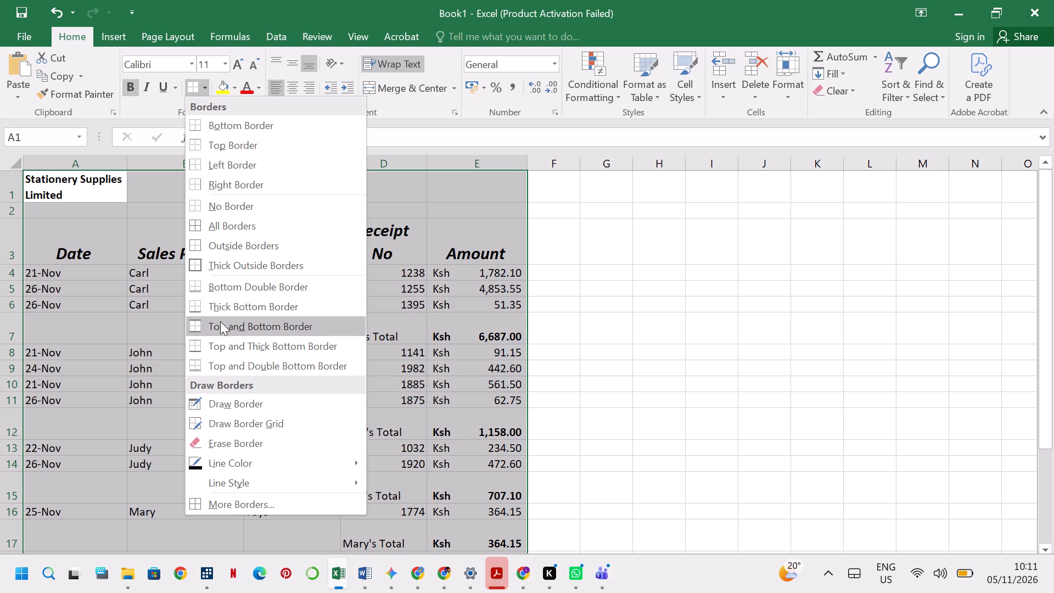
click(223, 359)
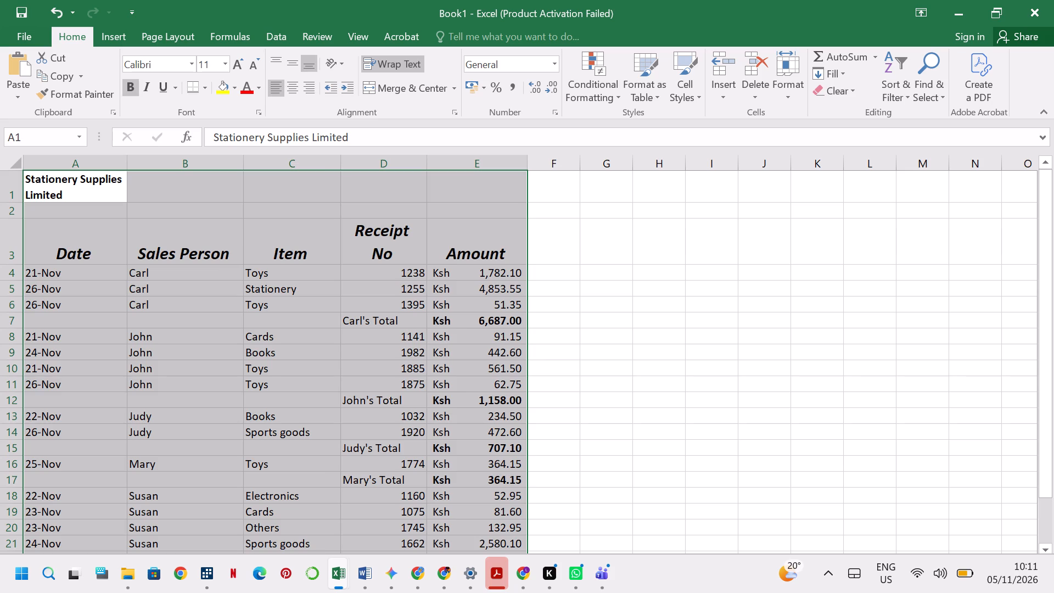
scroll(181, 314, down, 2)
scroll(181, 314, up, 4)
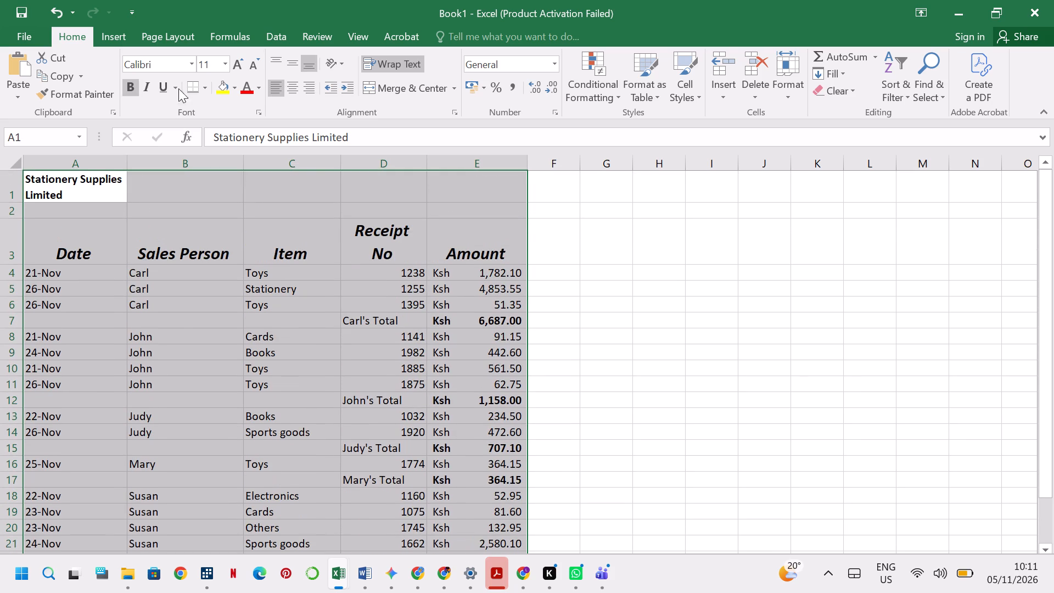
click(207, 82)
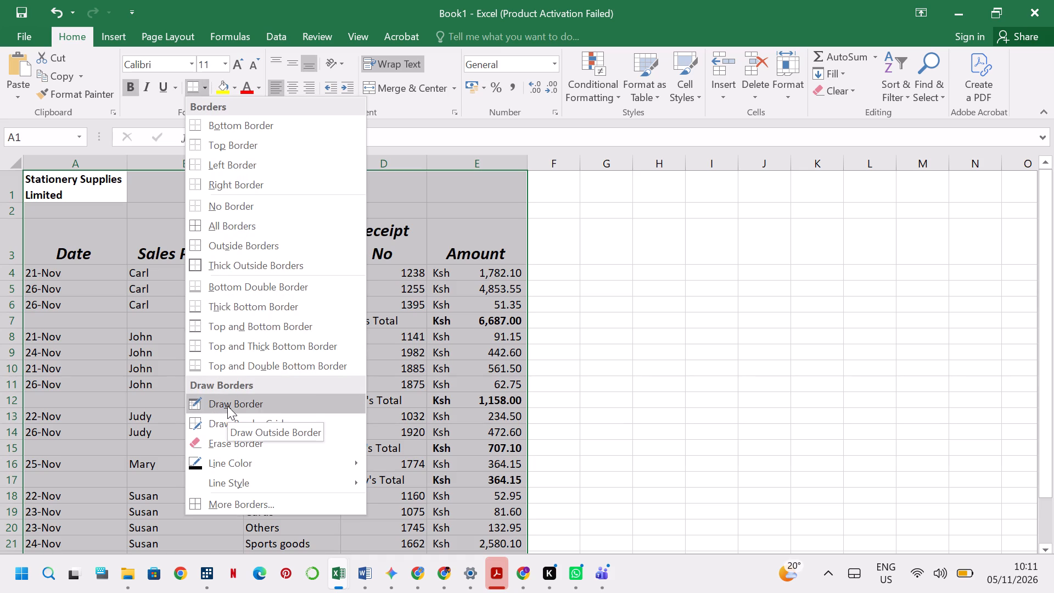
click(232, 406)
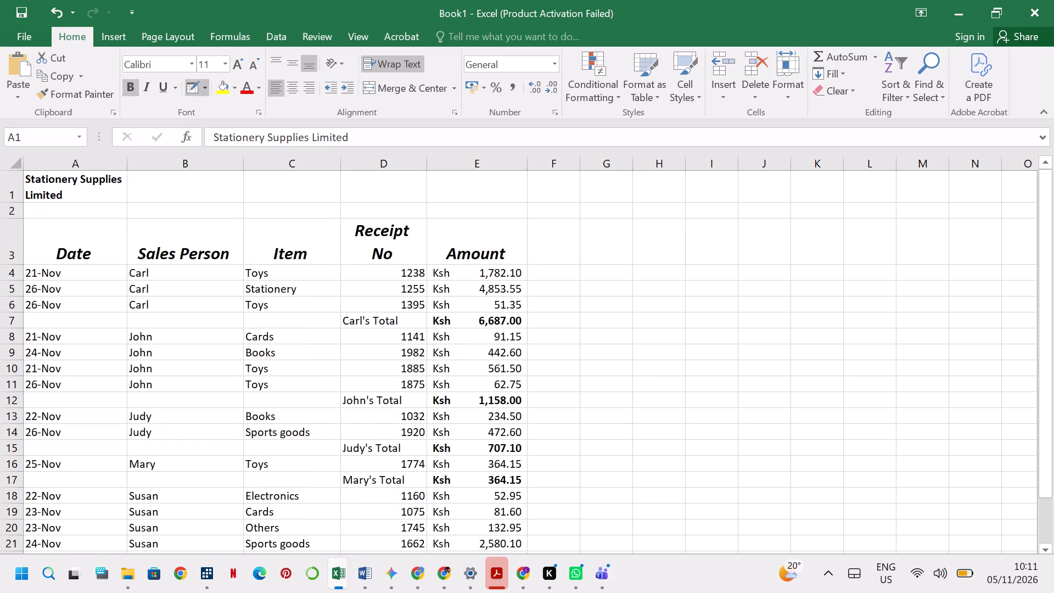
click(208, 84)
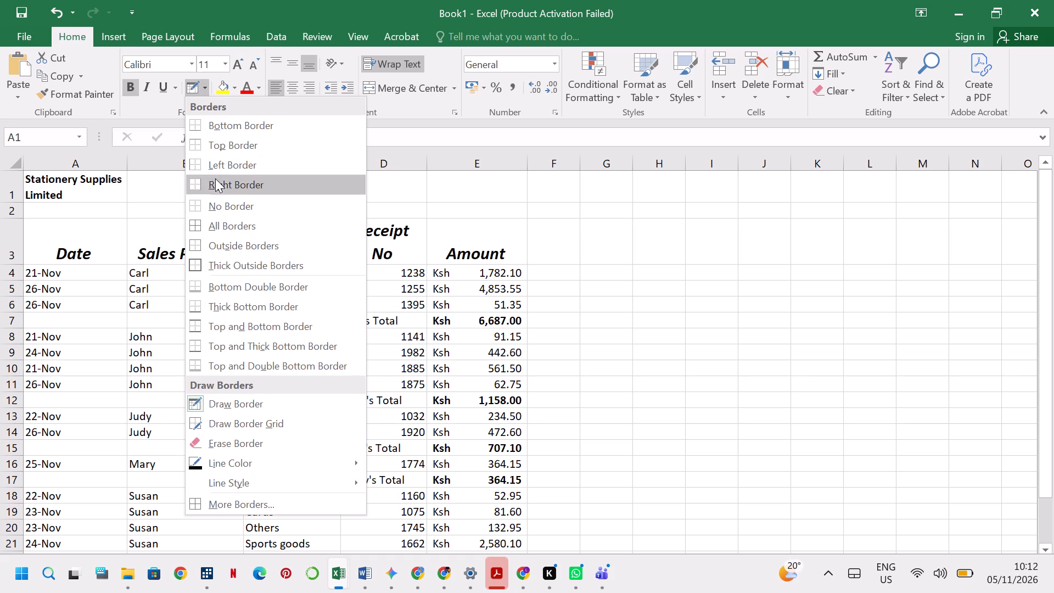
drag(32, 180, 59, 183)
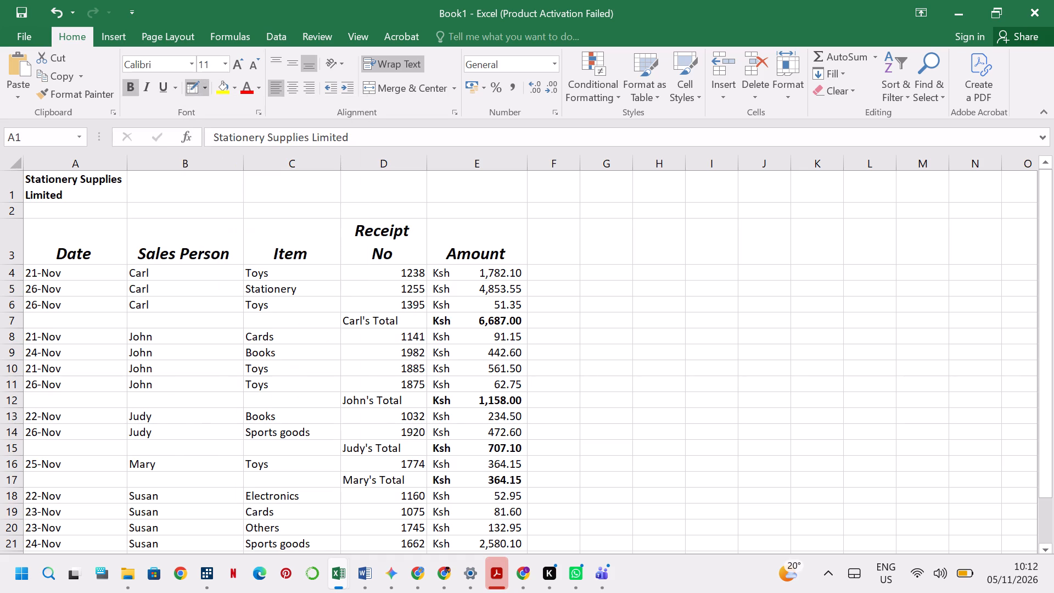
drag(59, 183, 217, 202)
Add thin solid inside borders to the sales table A1 to E24 in Format Cells, and choose a medium solid line style before confirming.
click(204, 86)
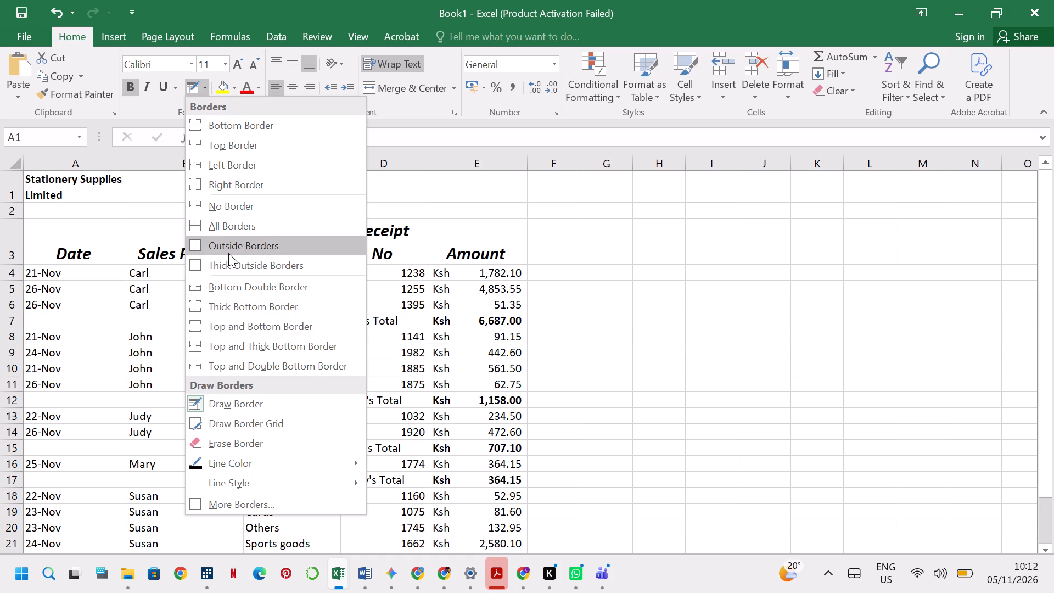
click(263, 499)
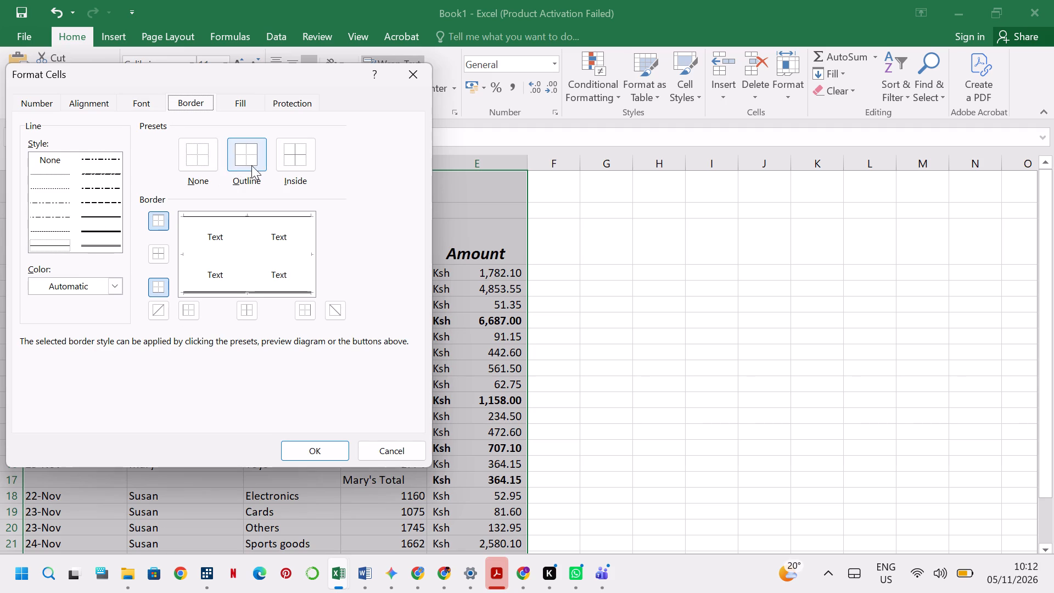
click(284, 160)
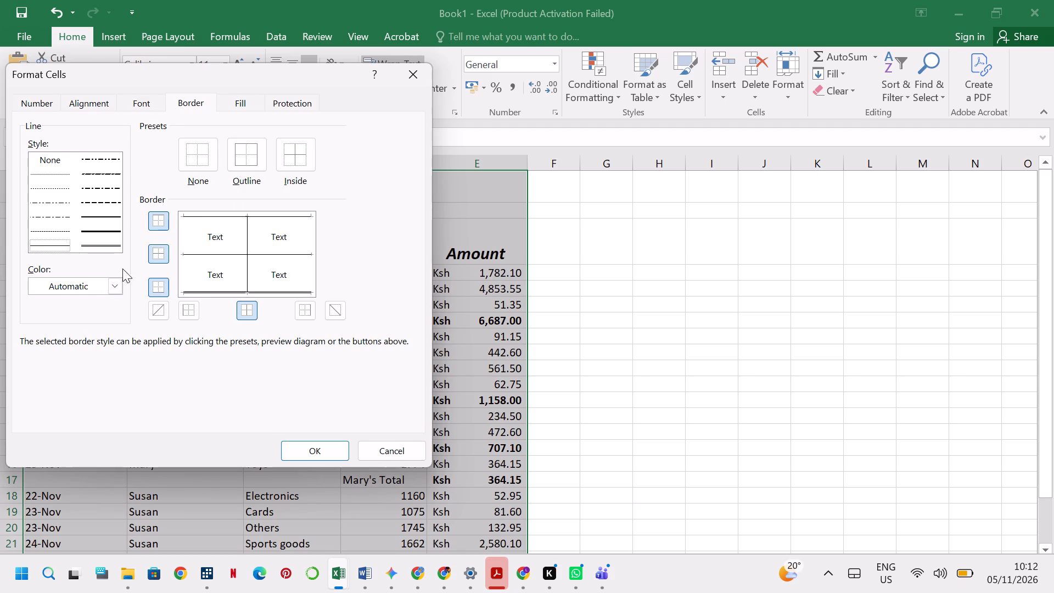
click(288, 153)
click(42, 145)
click(87, 215)
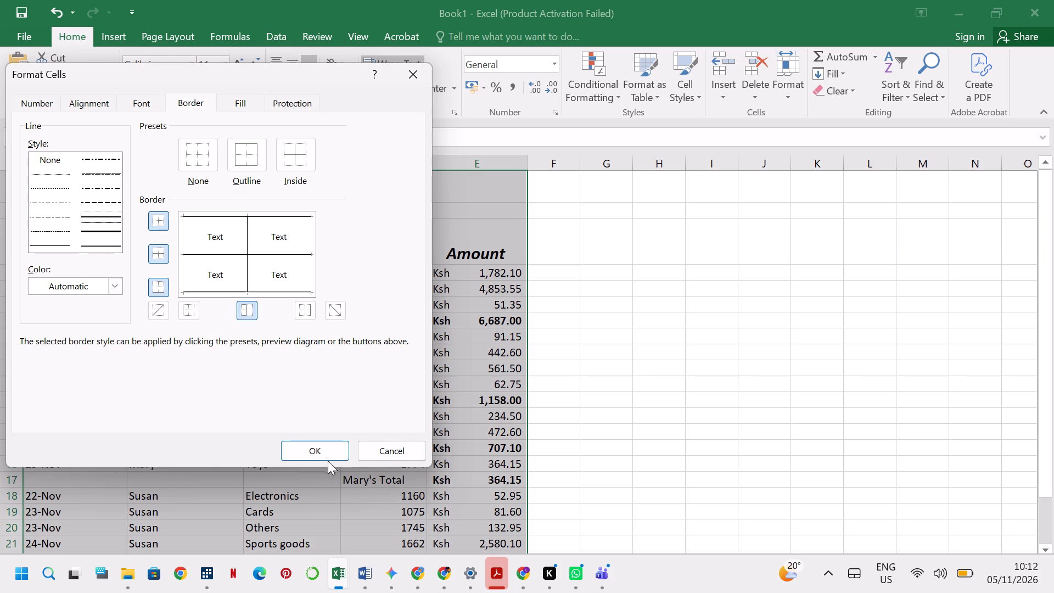
click(322, 456)
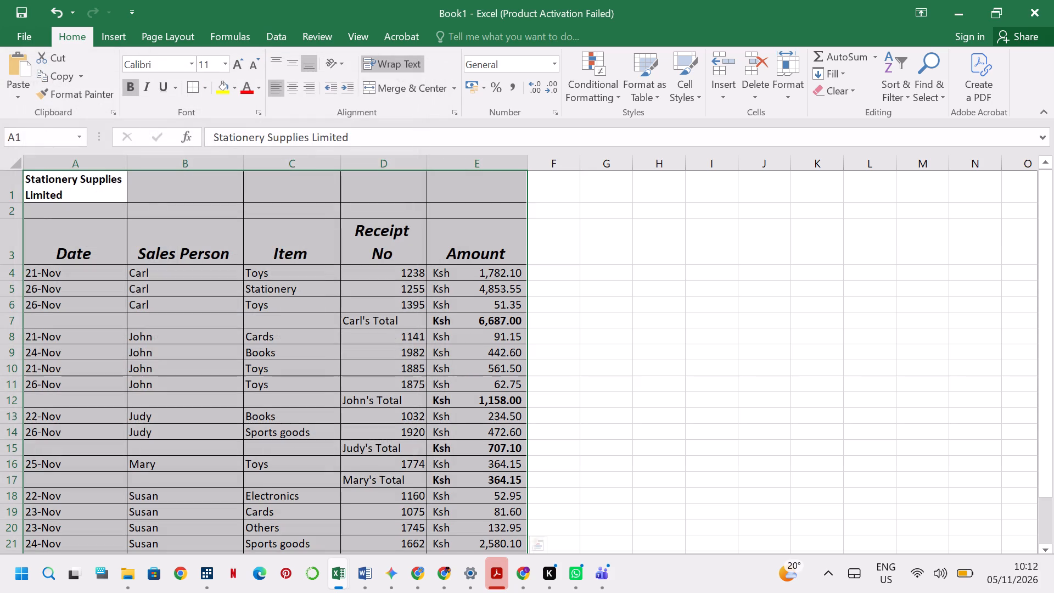
click(626, 333)
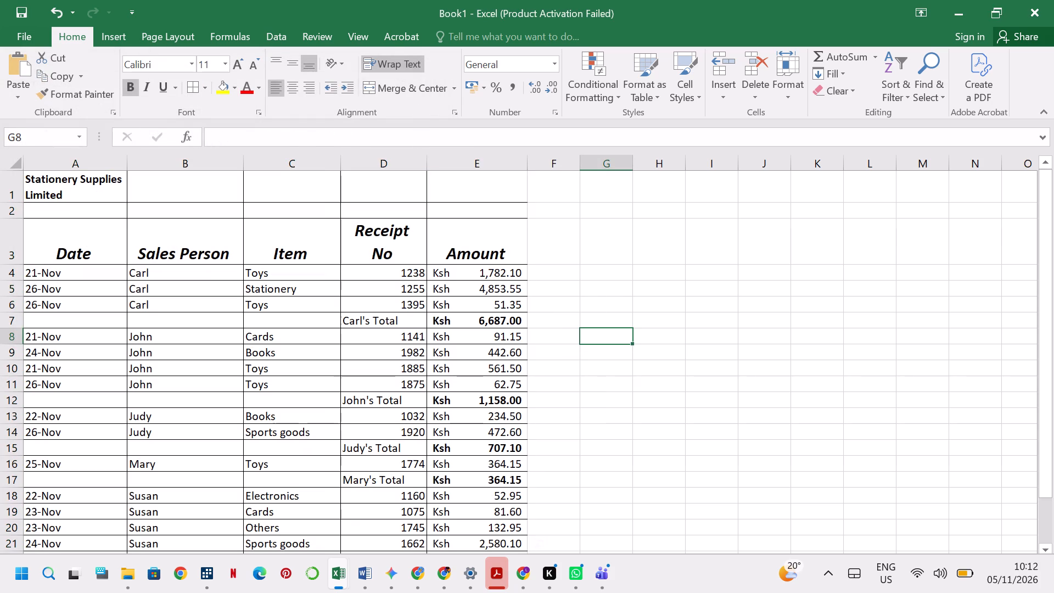
Add a thin solid outline border around A1 to E24, pick the double line style before confirming, and check the table's borders.
drag(47, 178, 462, 582)
scroll(456, 546, down, 1)
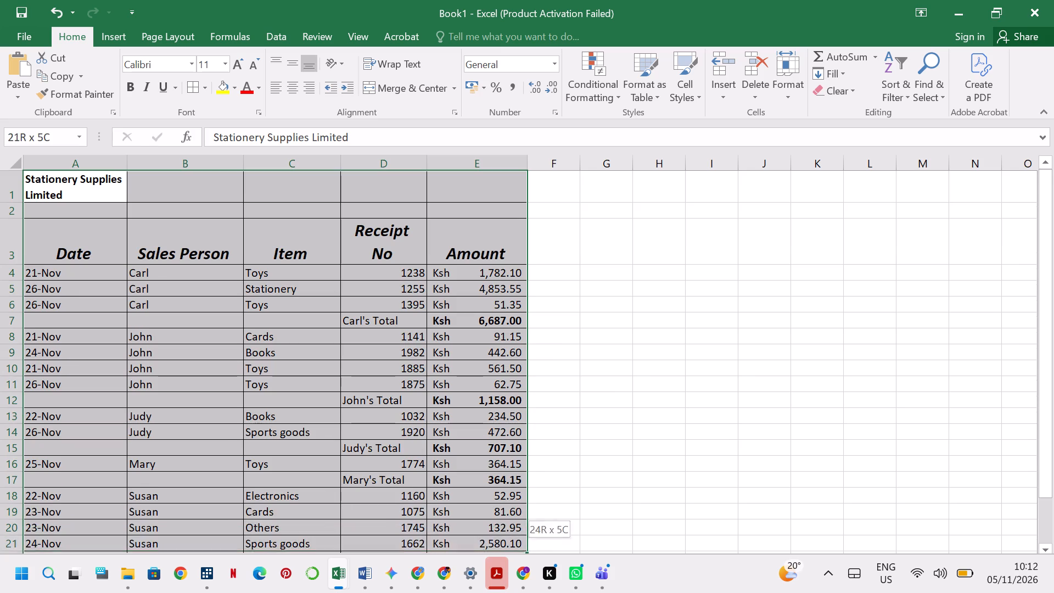
drag(462, 582, 464, 494)
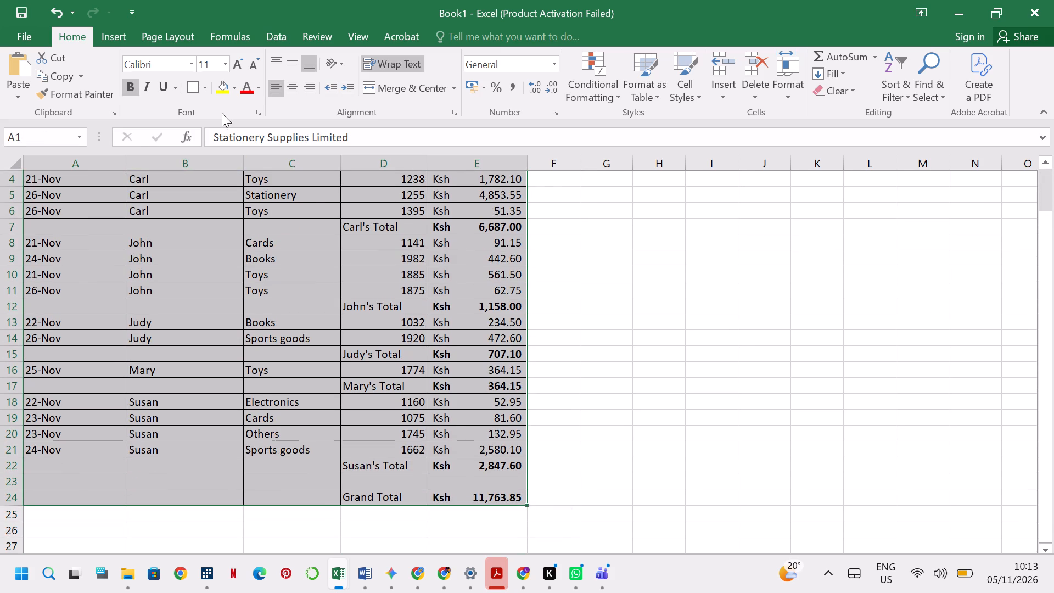
click(208, 88)
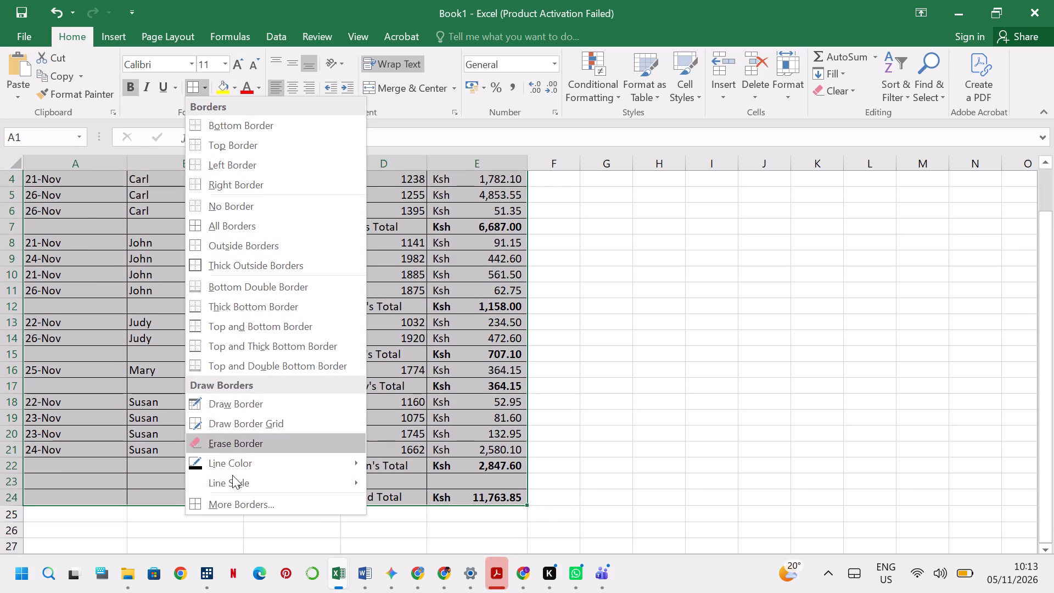
click(232, 496)
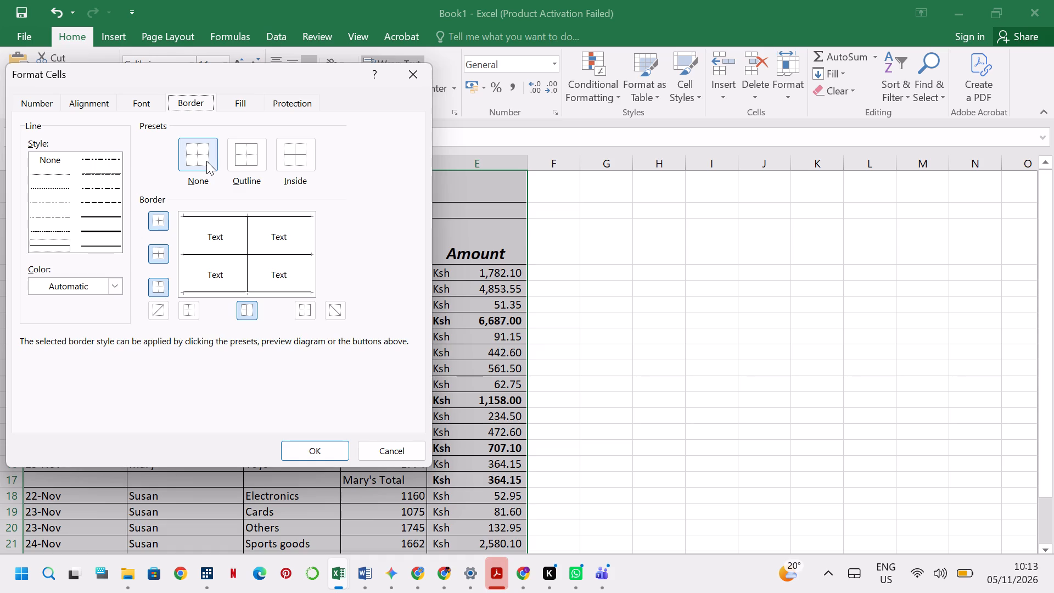
click(242, 151)
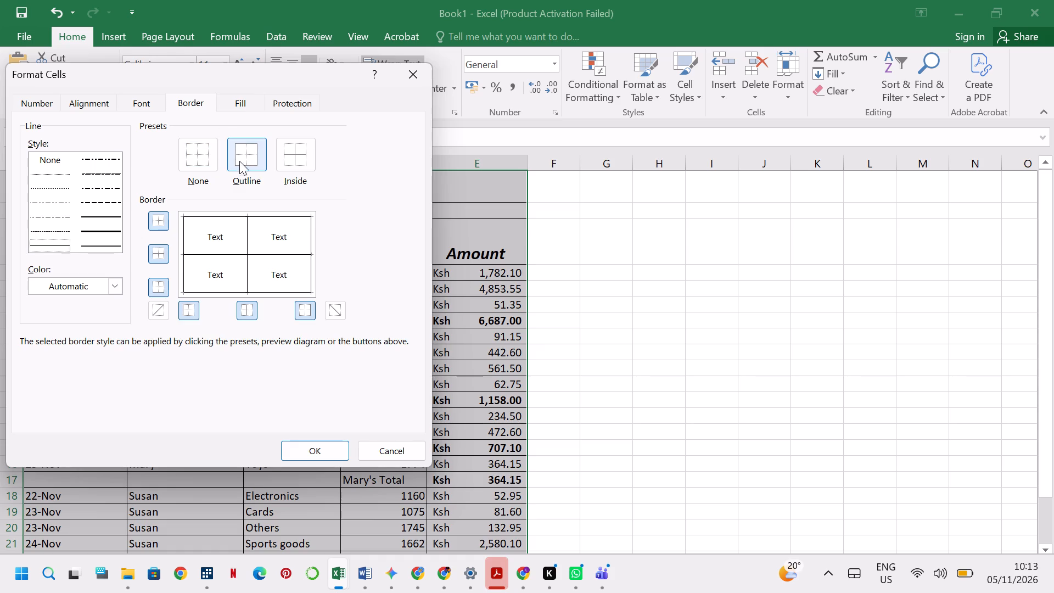
click(107, 245)
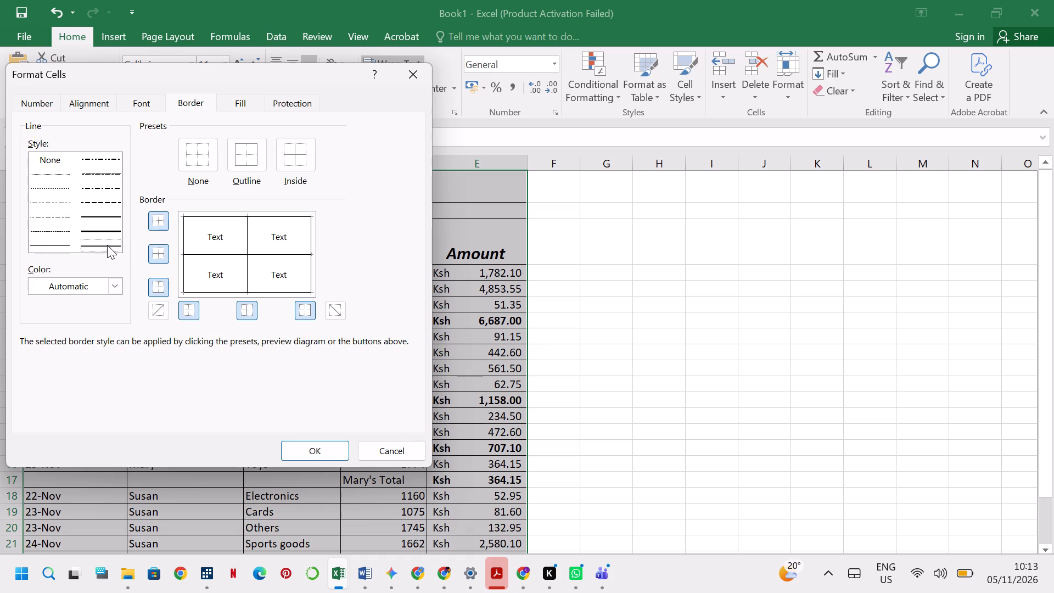
click(329, 449)
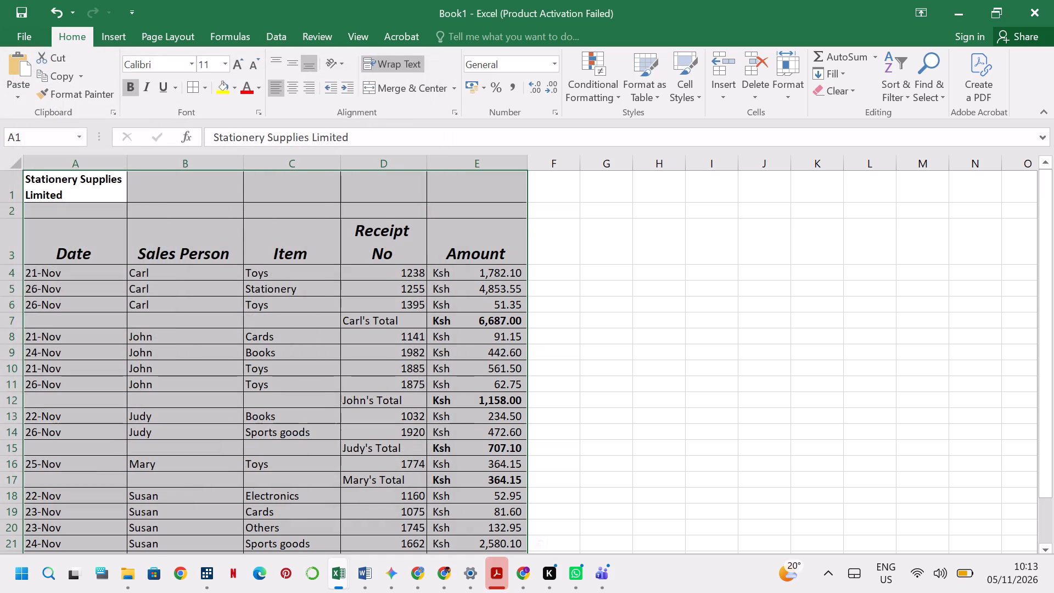
scroll(638, 354, down, 4)
click(402, 470)
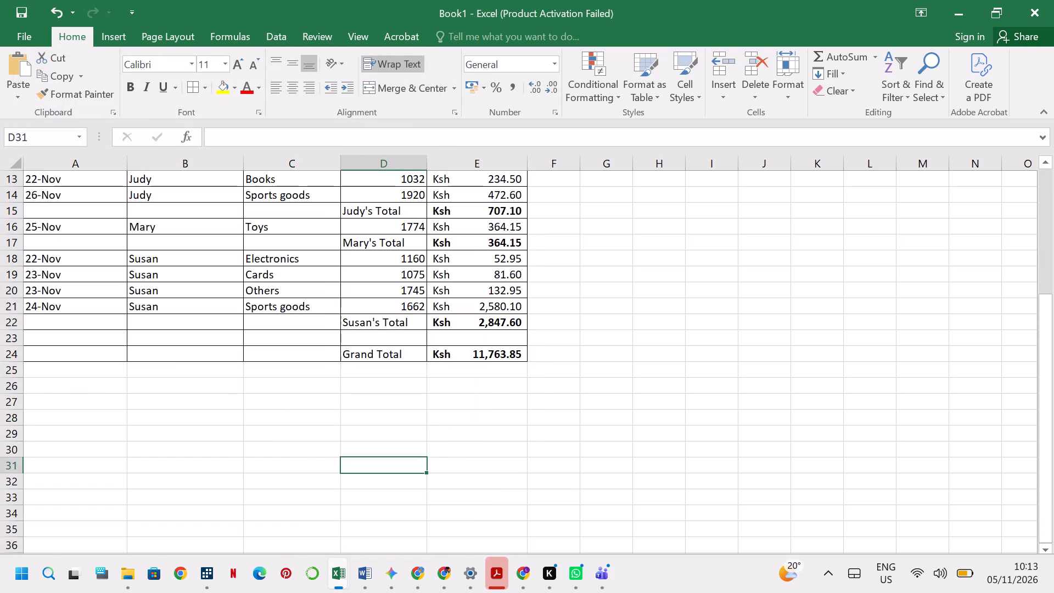
scroll(206, 408, up, 9)
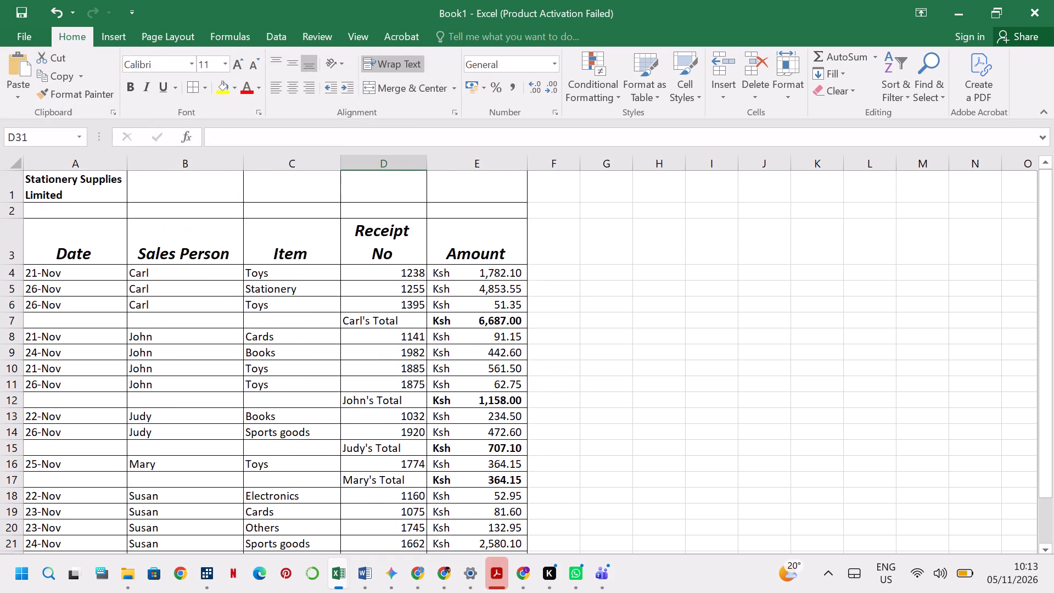
scroll(203, 394, up, 2)
scroll(16, 244, up, 5)
Apply a Top and Double Bottom Border to the whole sales table, A1 to E24.
drag(38, 187, 65, 186)
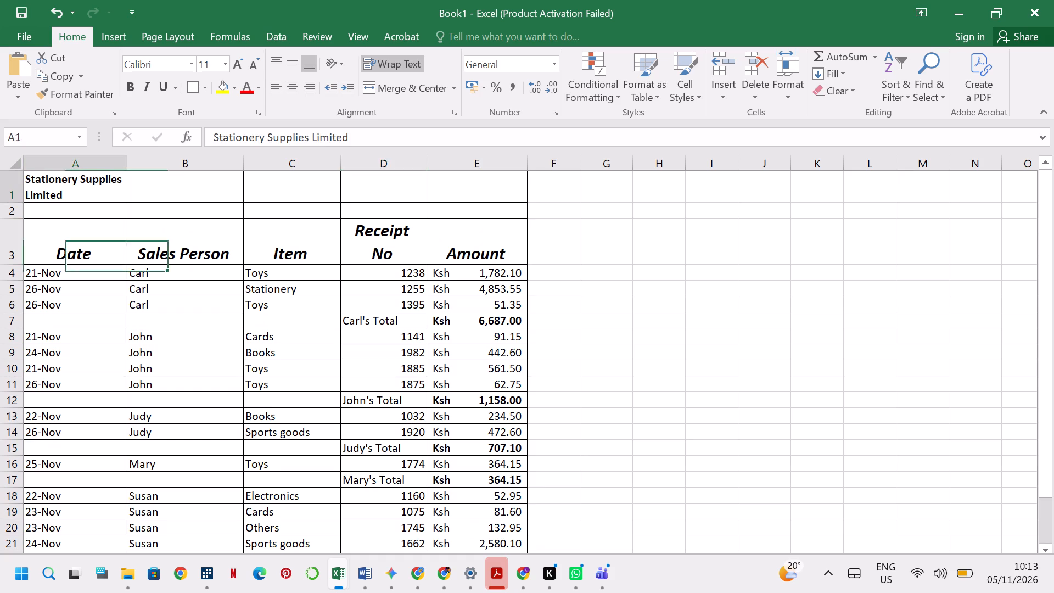
drag(65, 186, 499, 499)
scroll(500, 498, down, 1)
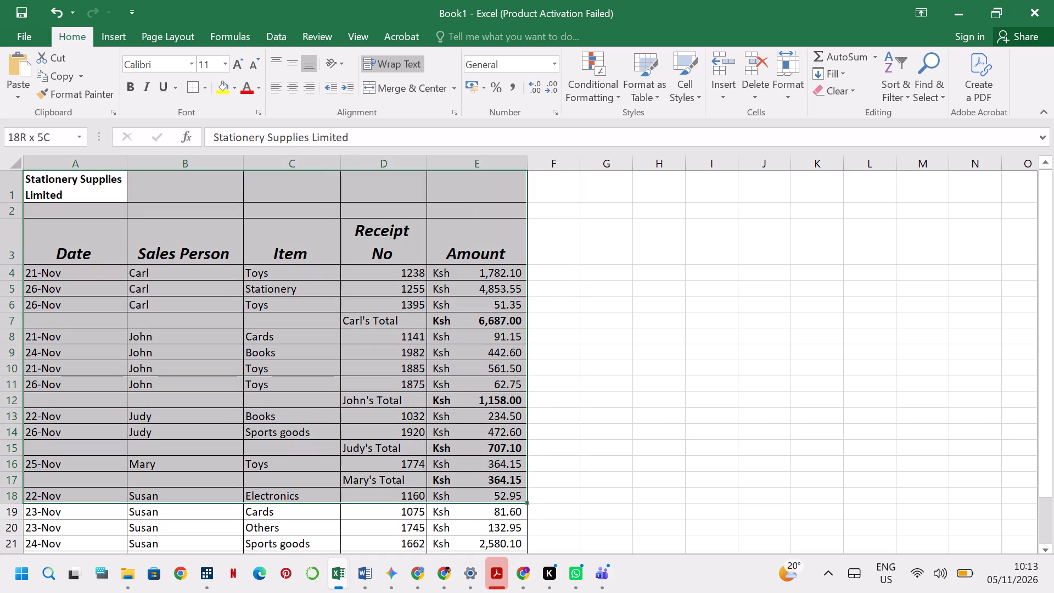
drag(499, 499, 476, 534)
scroll(499, 500, down, 2)
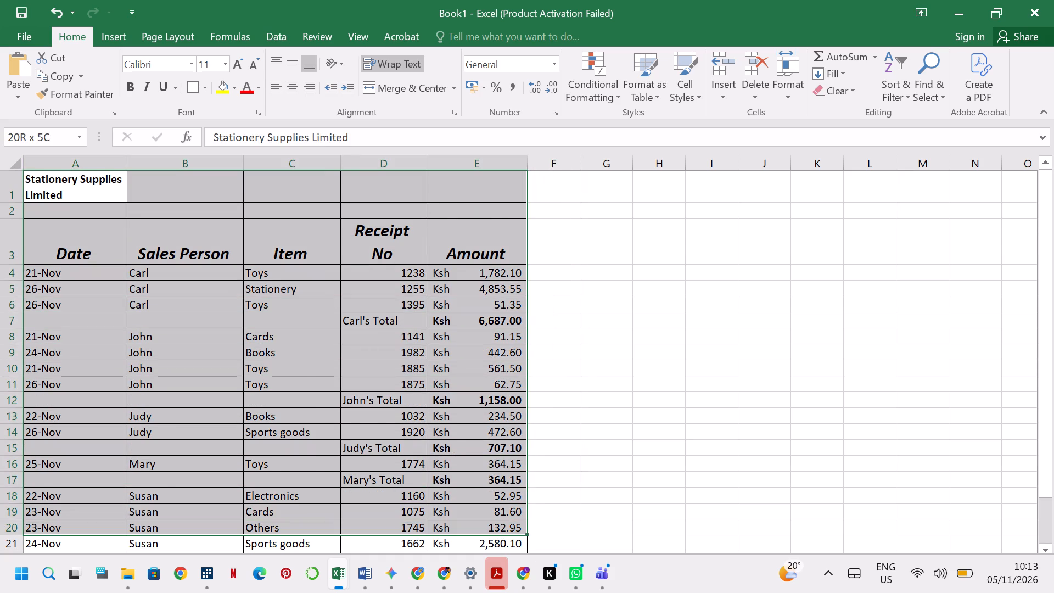
drag(476, 534, 457, 492)
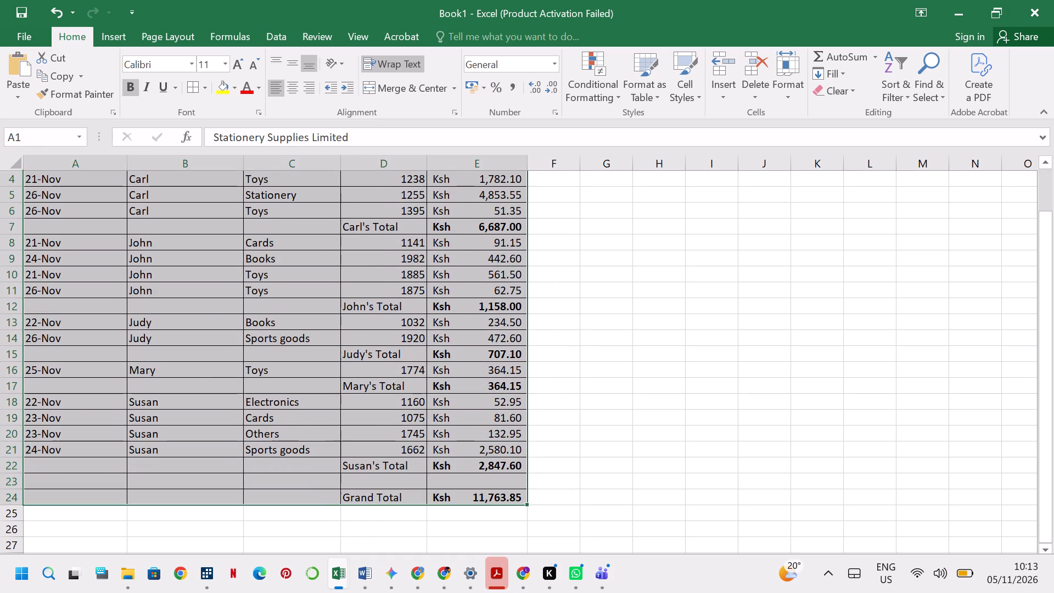
click(203, 89)
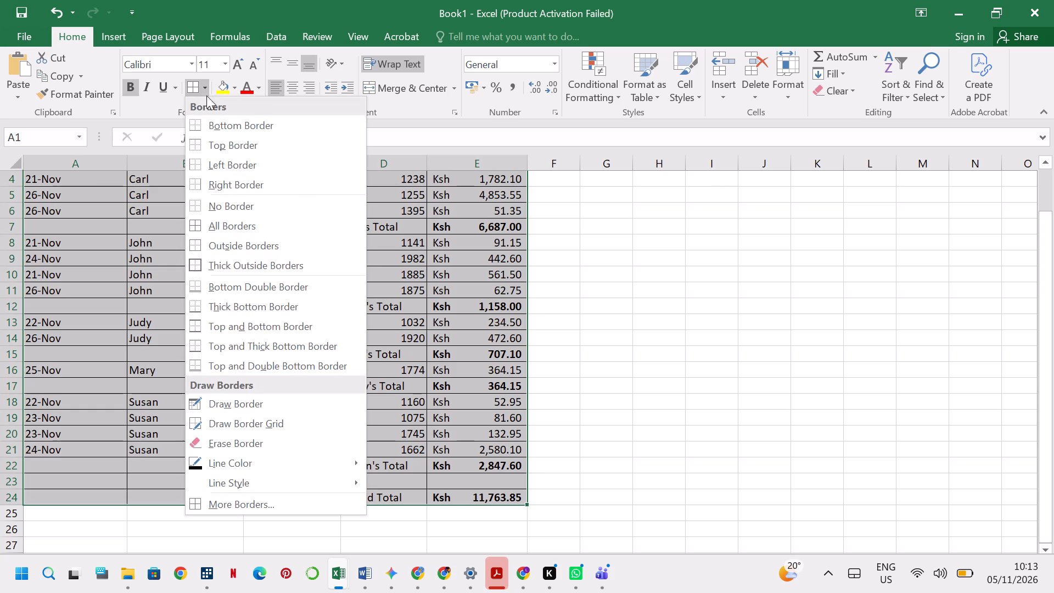
click(266, 369)
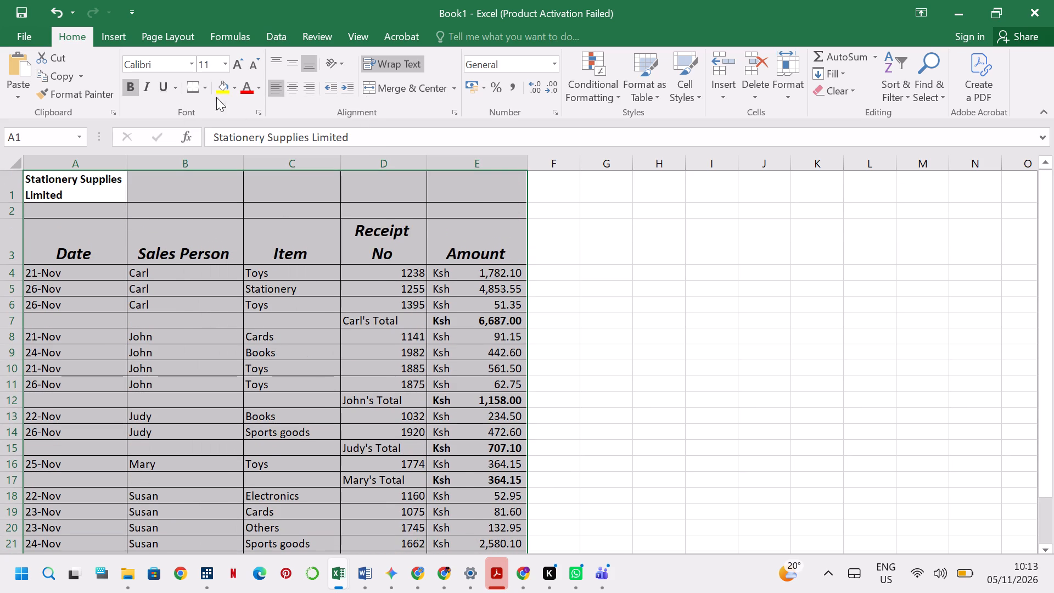
click(207, 88)
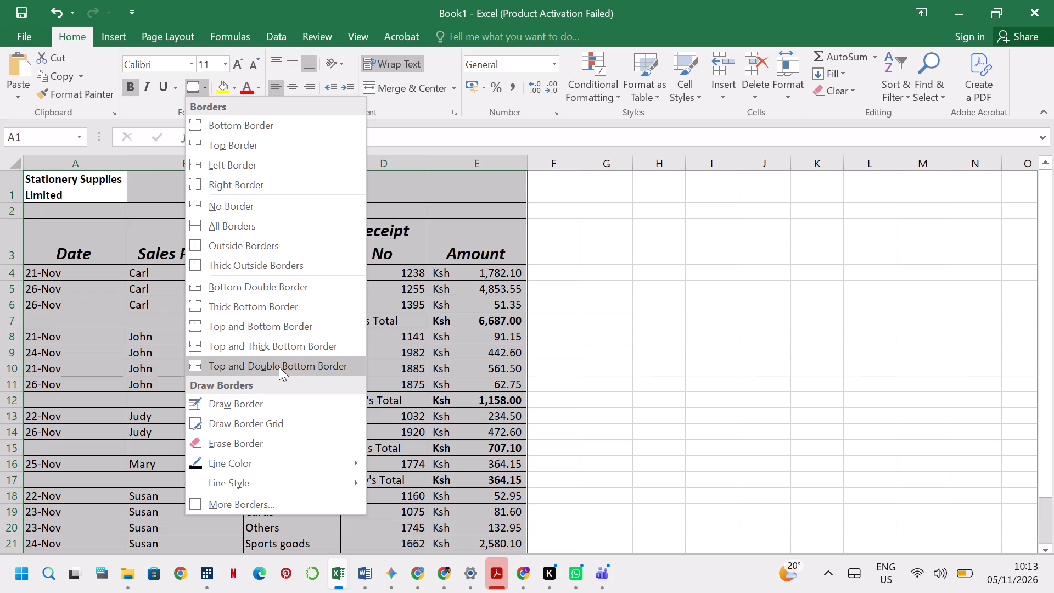
click(279, 367)
click(653, 251)
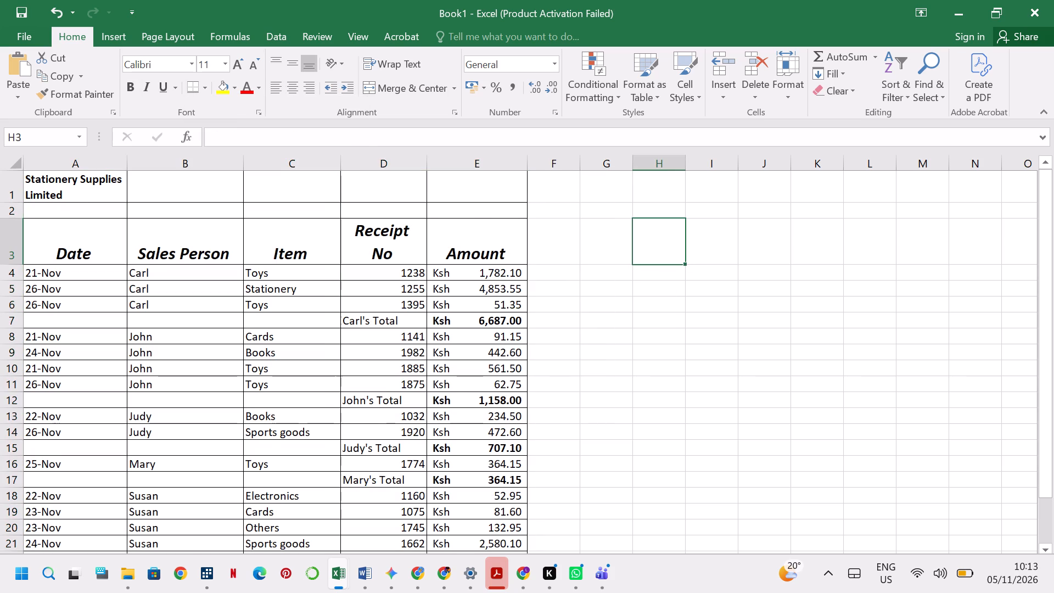
Examine the sales table's borders from the title row down to the Grand Total row, and look over the available border options.
scroll(505, 383, down, 2)
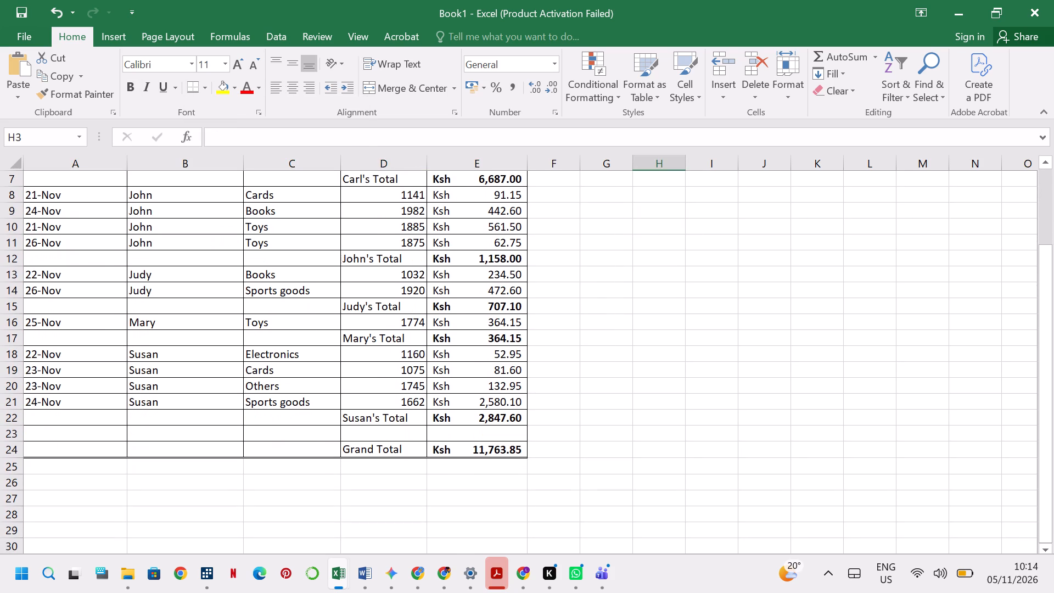
scroll(505, 383, up, 2)
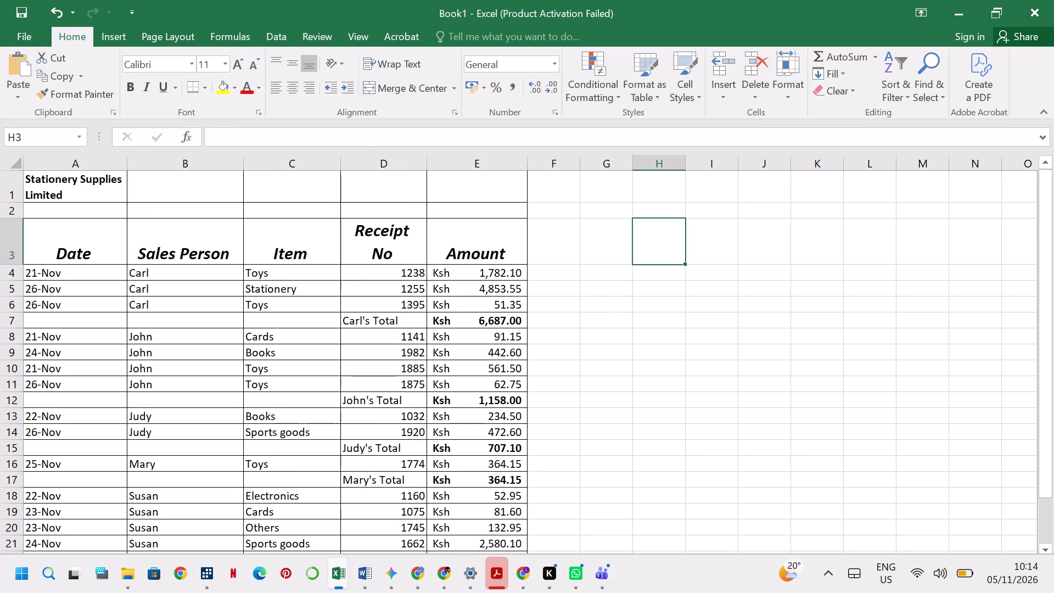
click(529, 309)
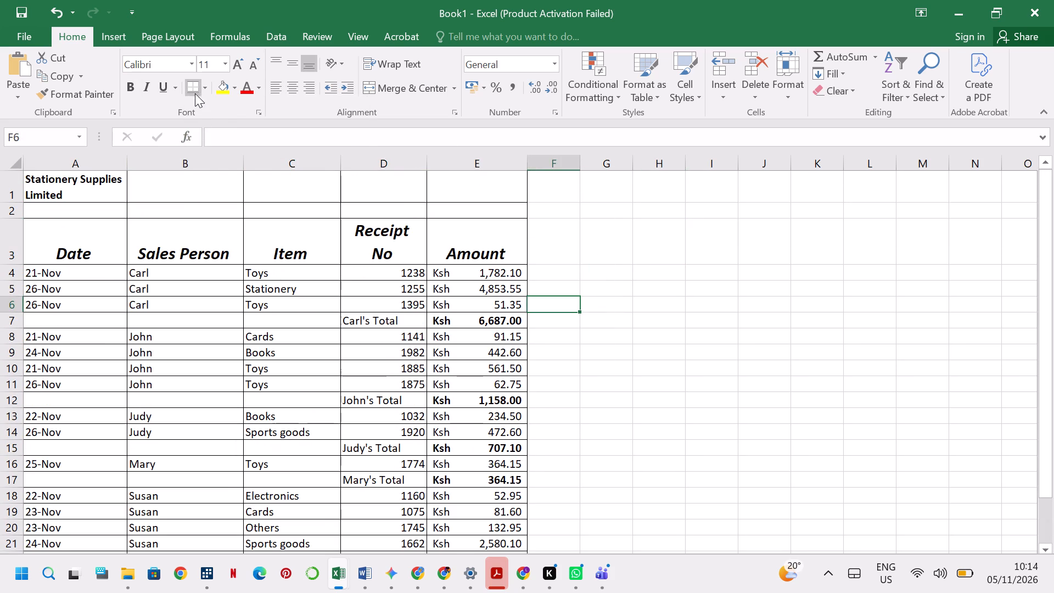
click(204, 85)
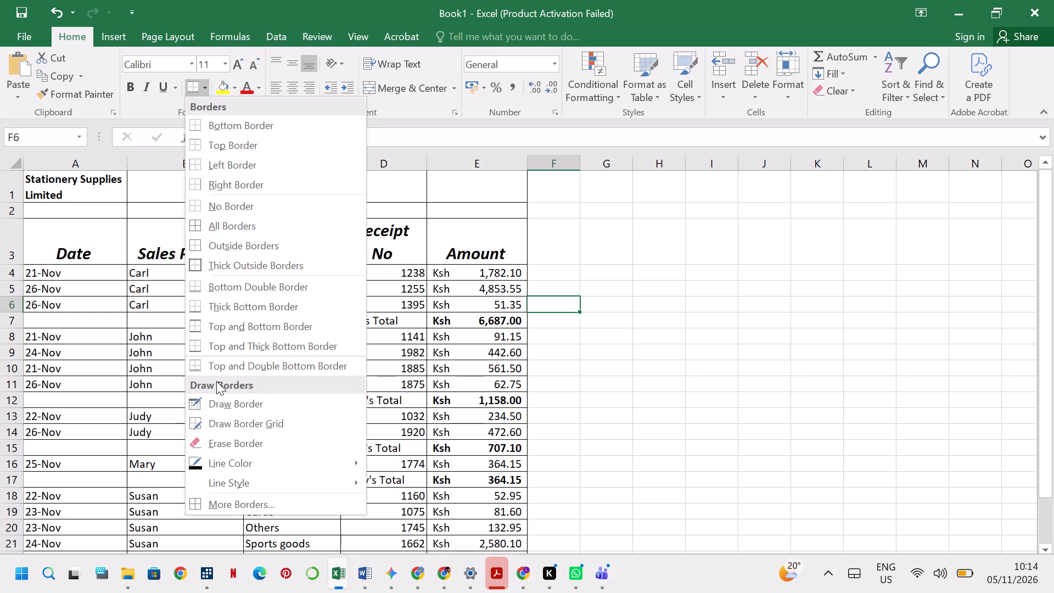
click(699, 379)
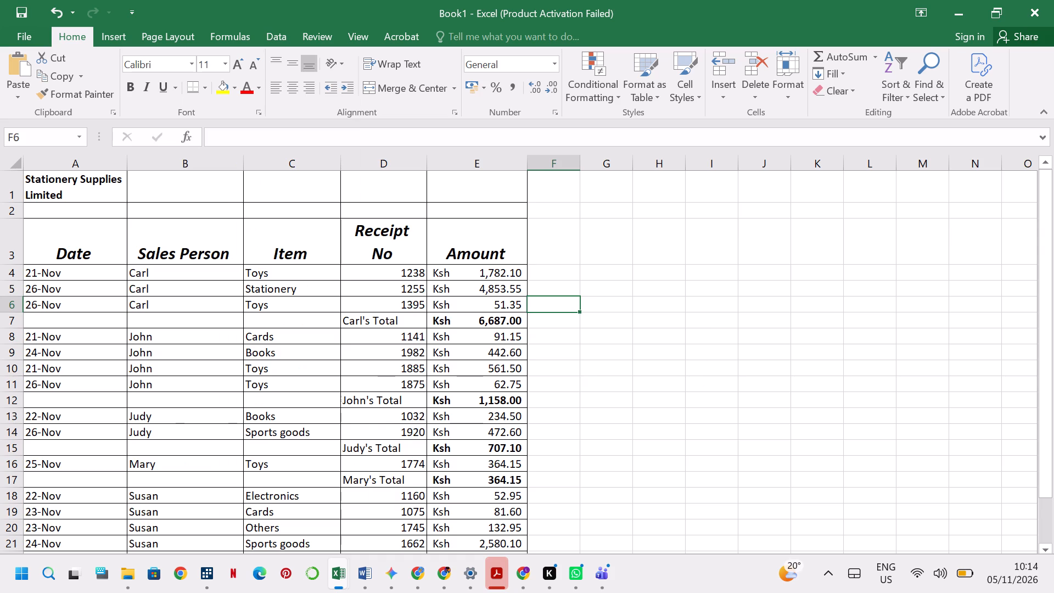
scroll(338, 247, down, 2)
scroll(333, 250, up, 1)
scroll(330, 252, down, 2)
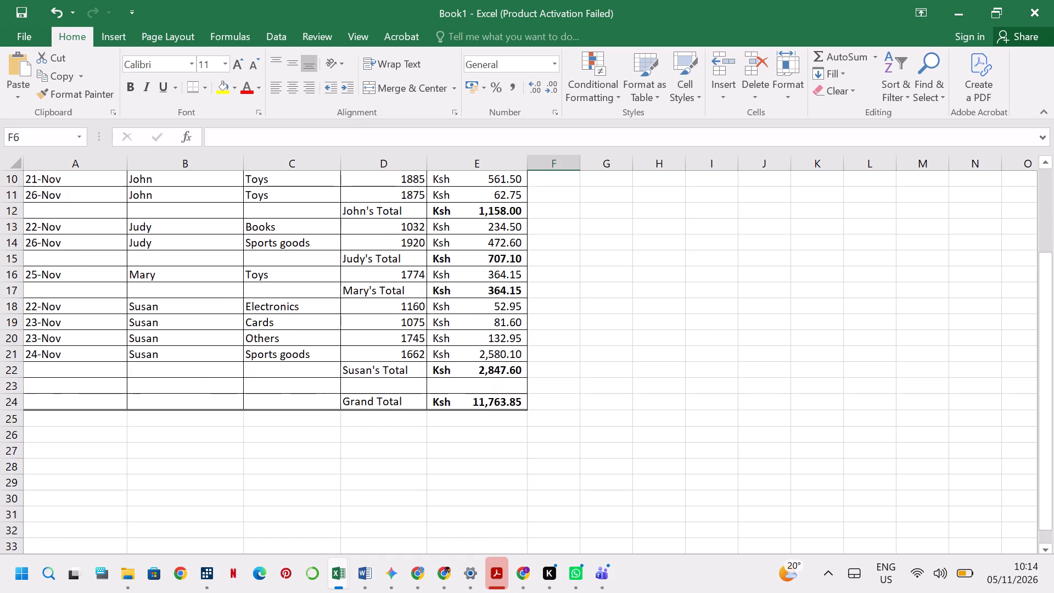
scroll(307, 270, down, 2)
scroll(271, 323, down, 3)
scroll(273, 356, up, 14)
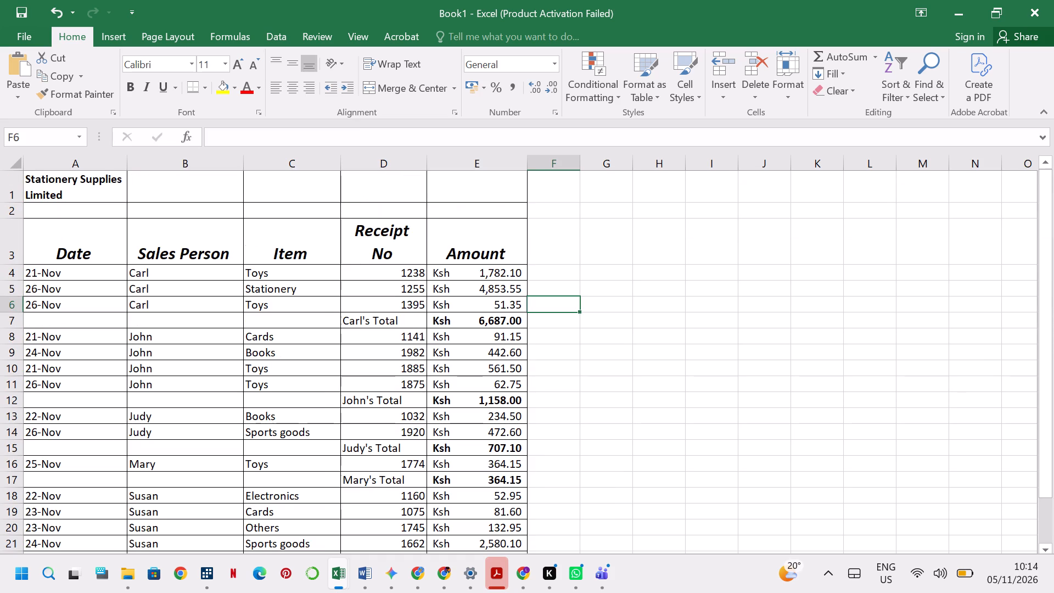
scroll(277, 340, up, 2)
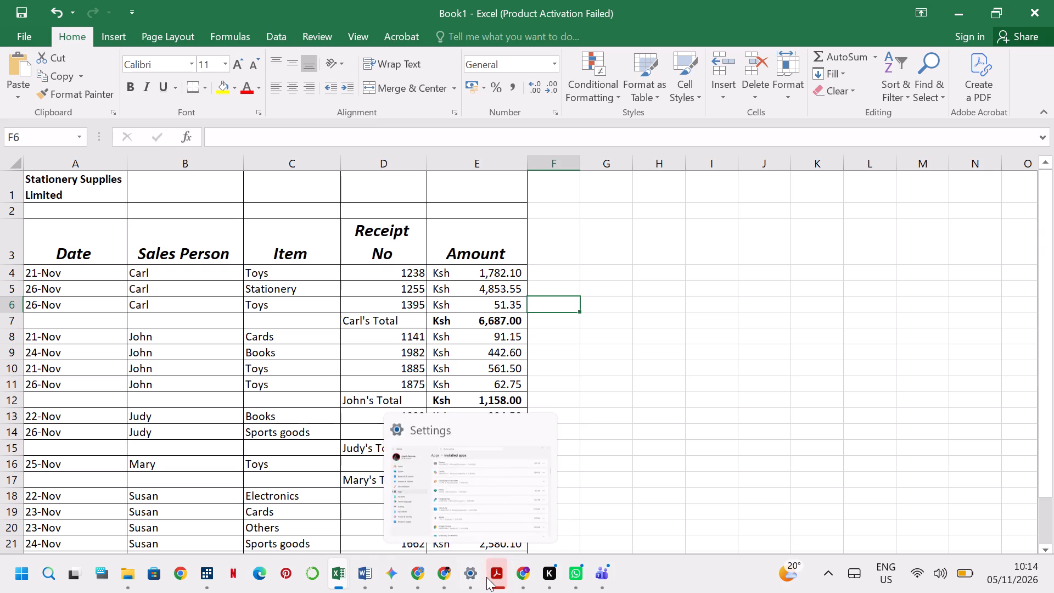
Close the Adobe Acrobat, Microsoft Teams and WhatsApp windows running in the background.
click(564, 432)
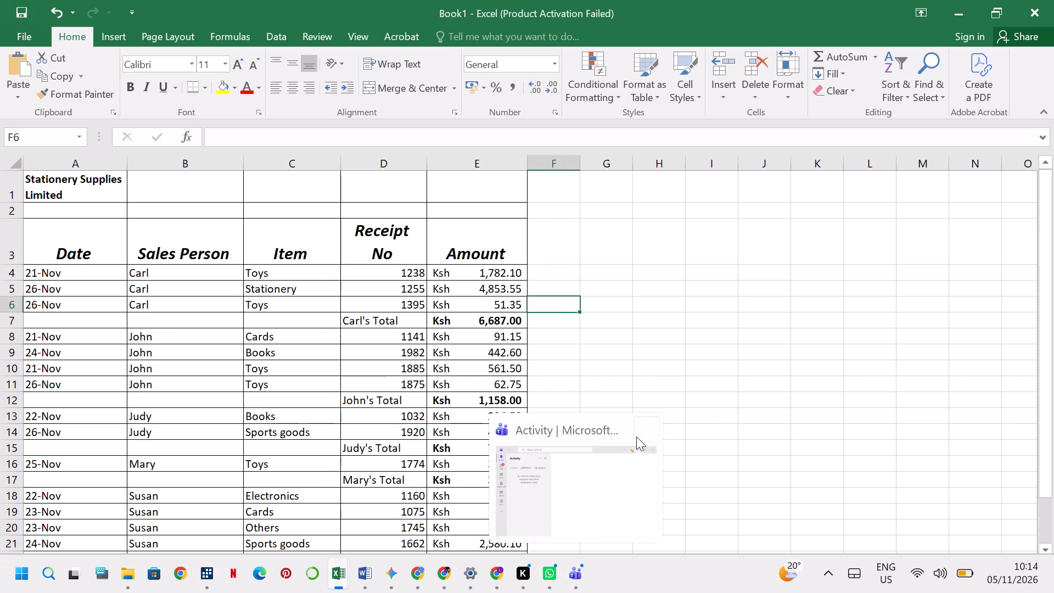
click(640, 437)
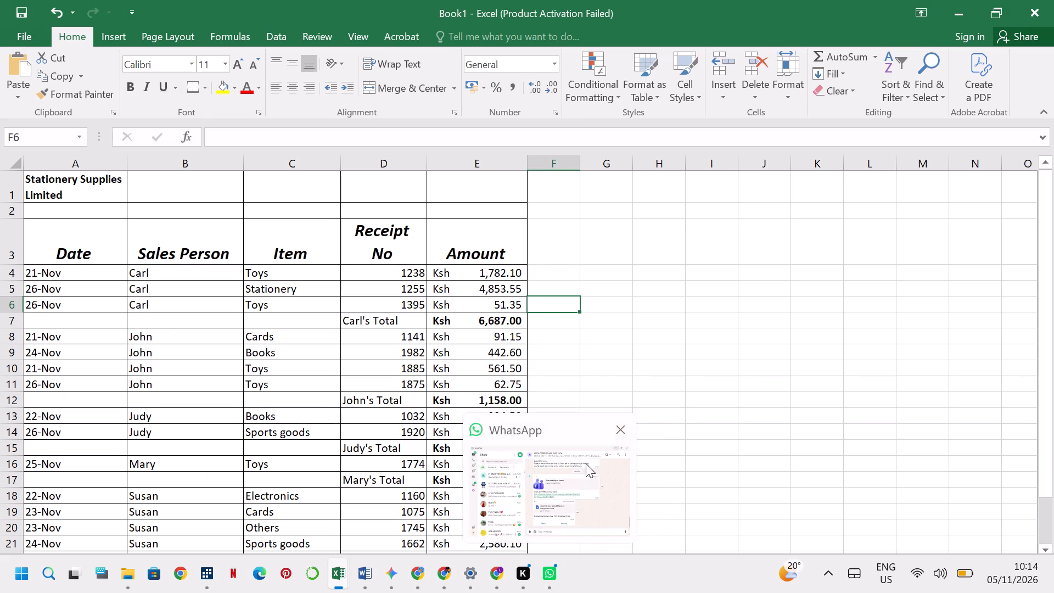
click(617, 423)
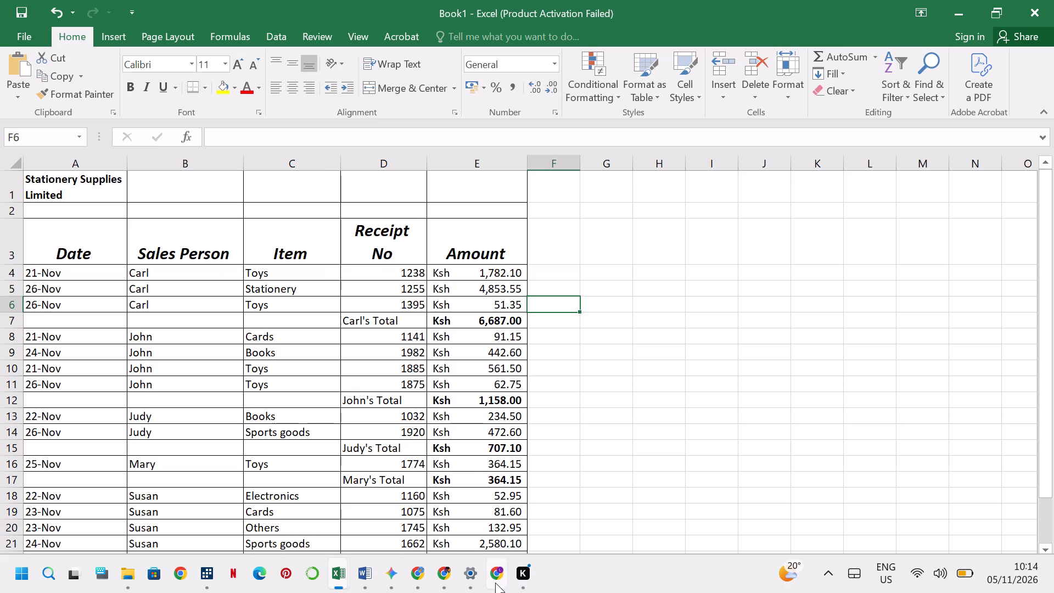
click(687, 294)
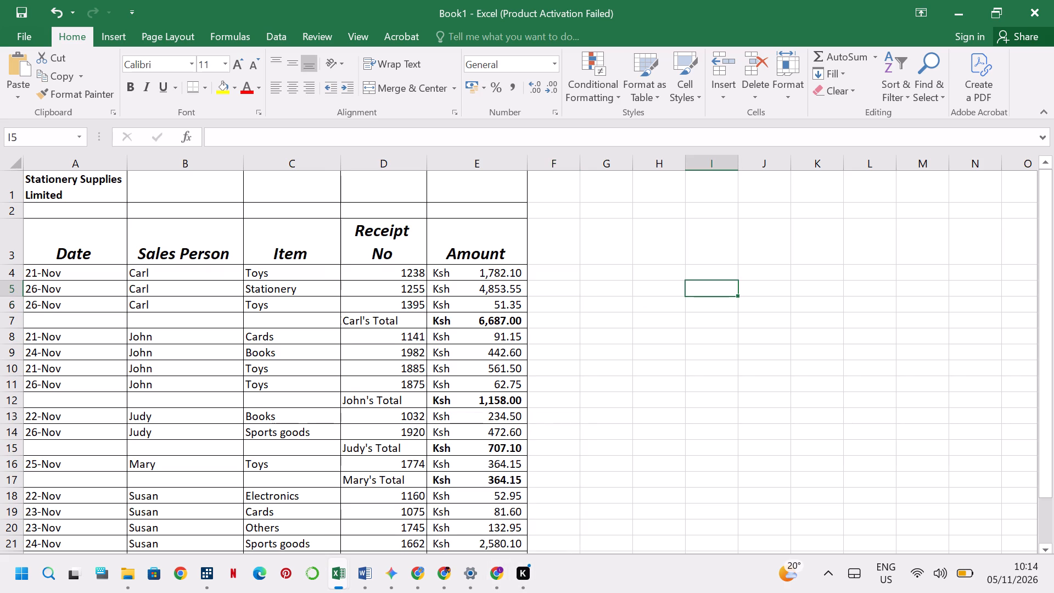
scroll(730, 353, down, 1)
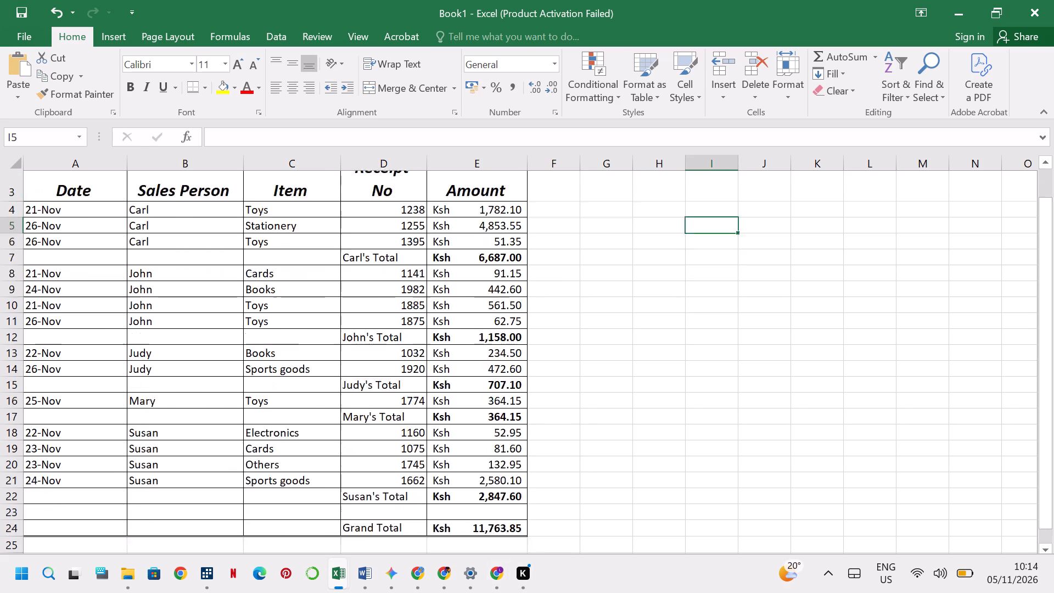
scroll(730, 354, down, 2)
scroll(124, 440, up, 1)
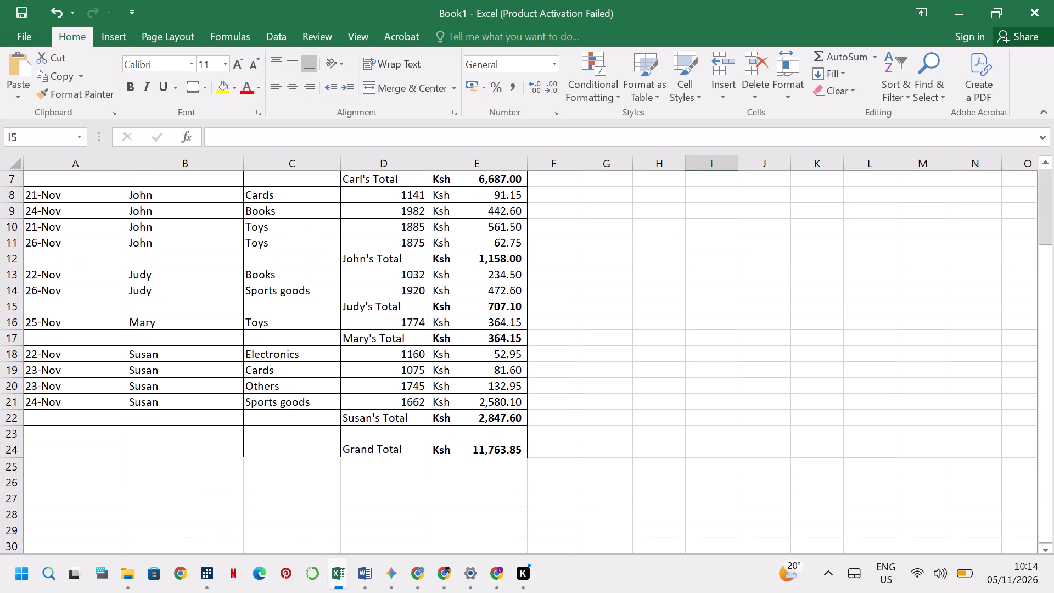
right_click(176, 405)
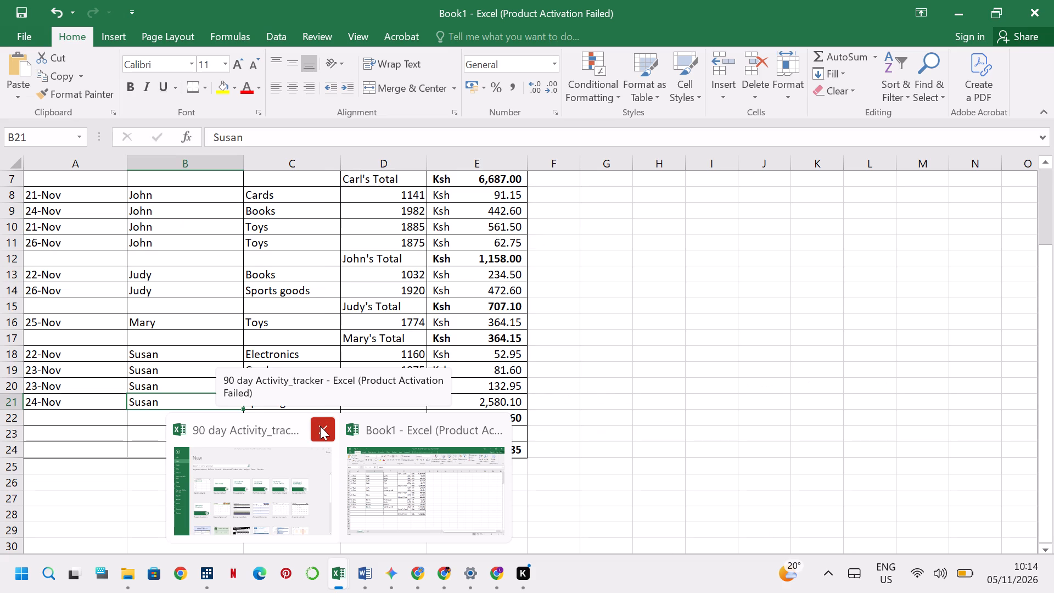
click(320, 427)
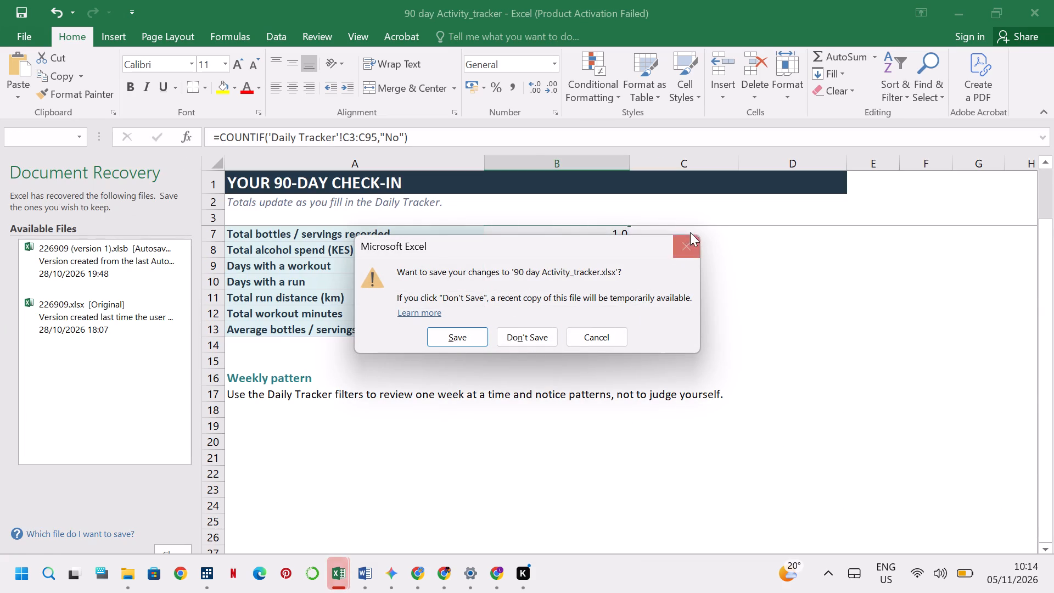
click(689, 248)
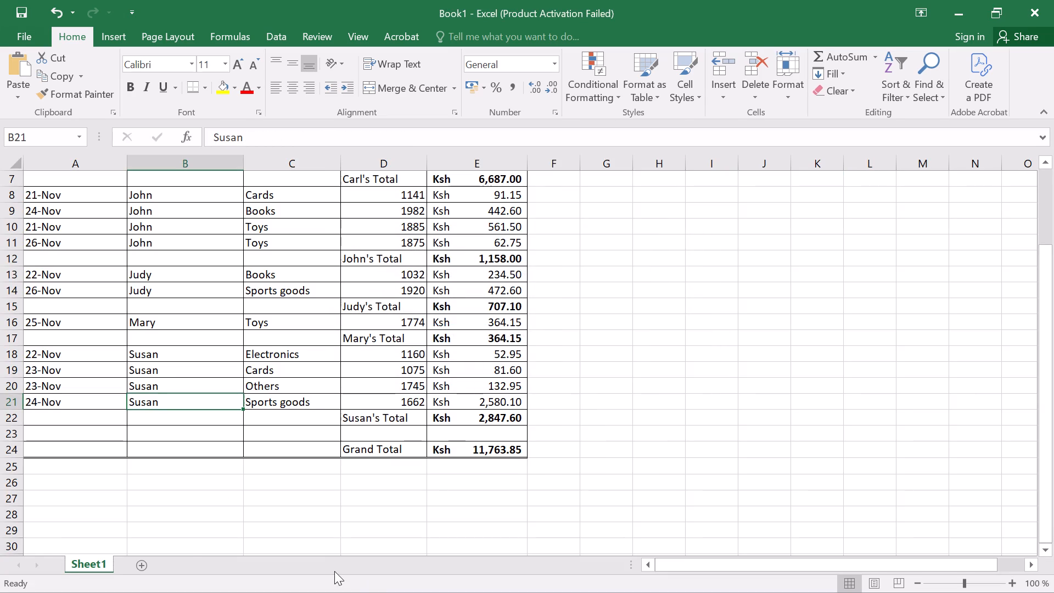
Rename the worksheet Sheet1 as Stationery Analysis.
right_click(89, 561)
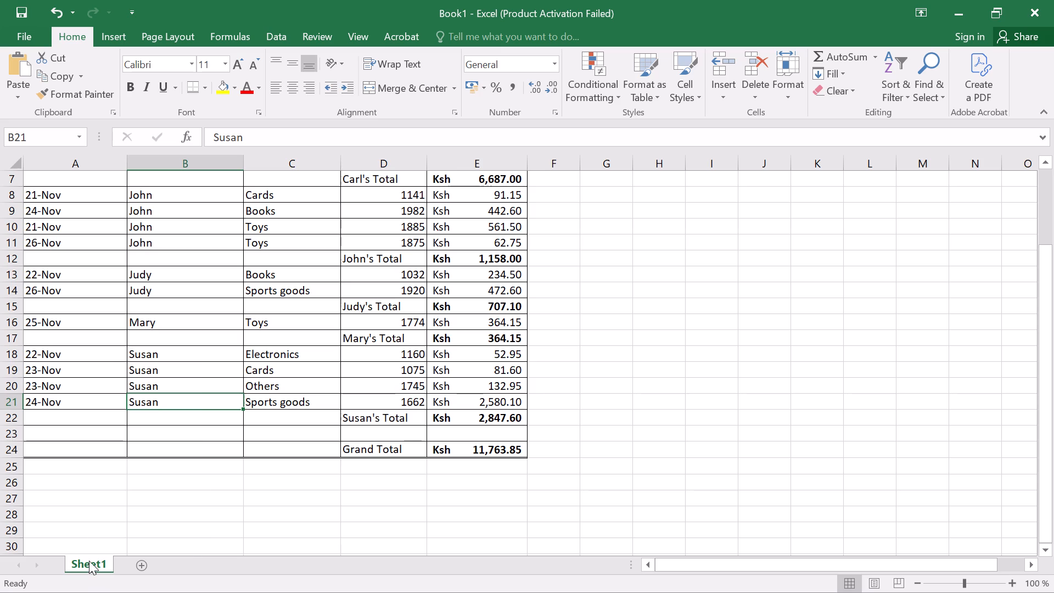
click(125, 409)
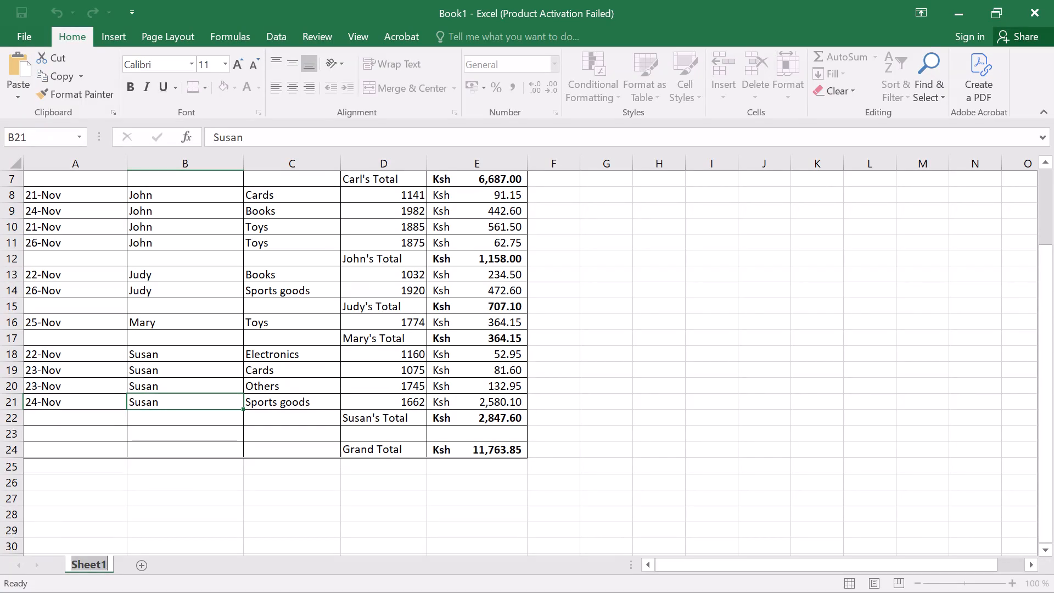
key(s)
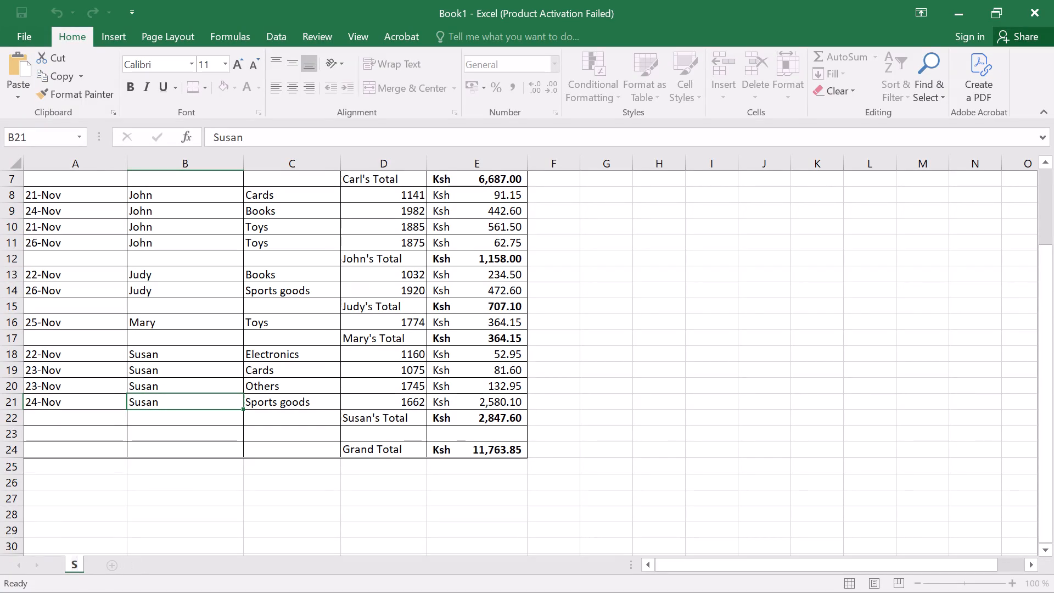
text(tationery)
key(space)
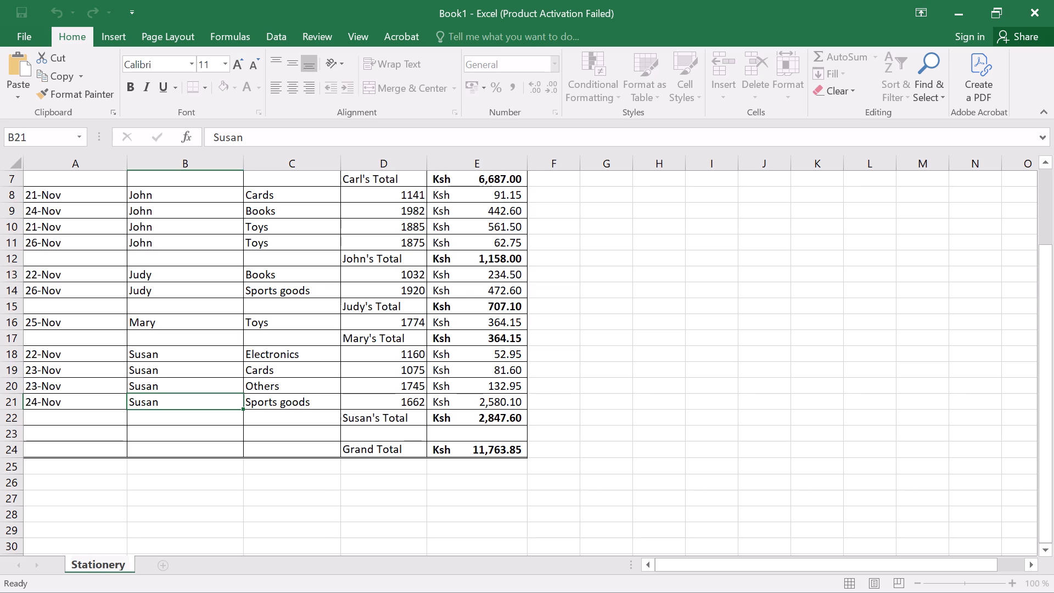
key(a)
text(nalysis)
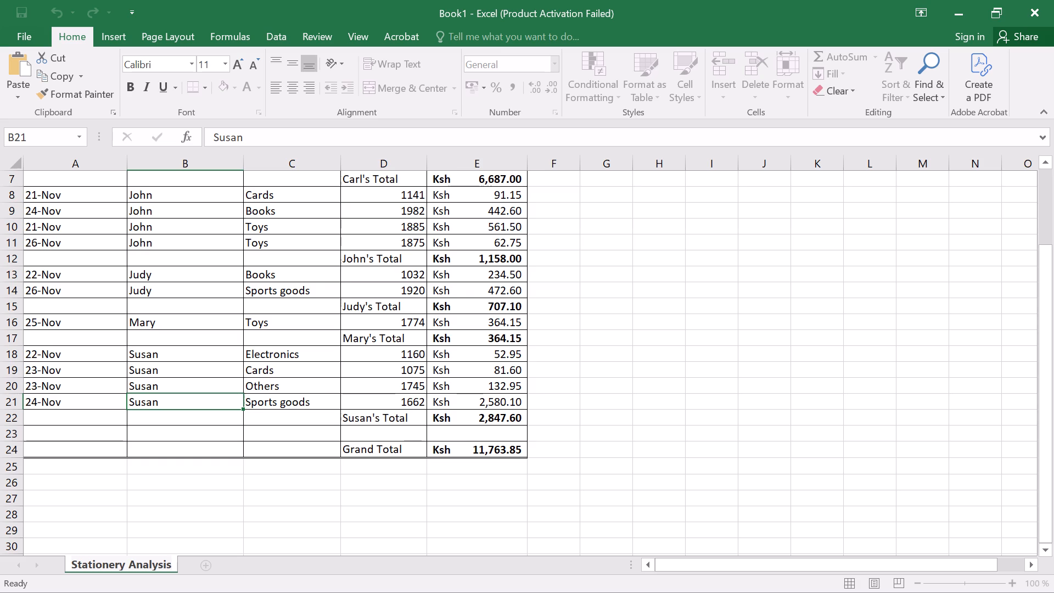
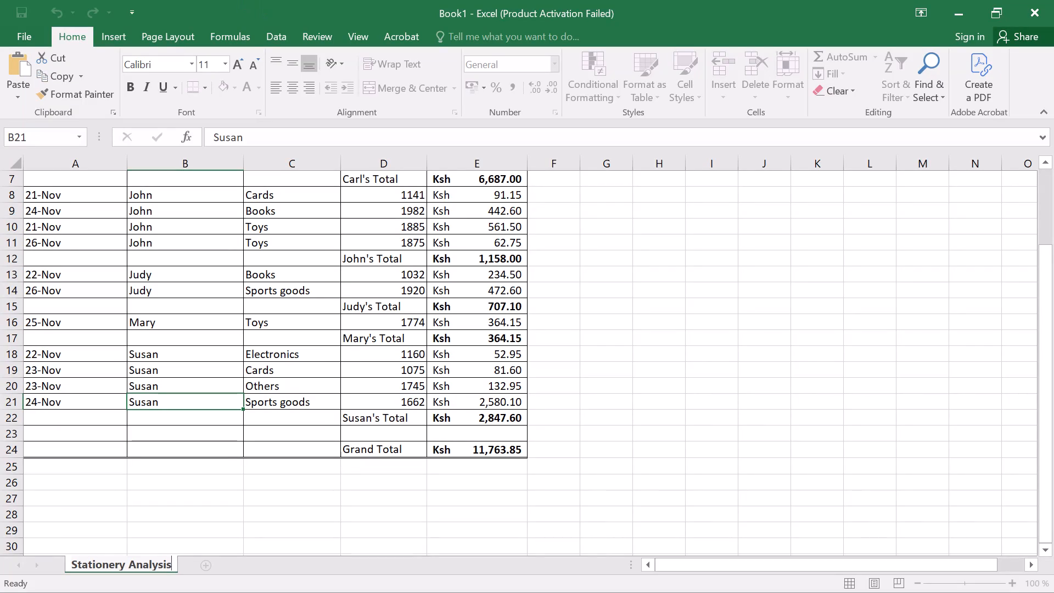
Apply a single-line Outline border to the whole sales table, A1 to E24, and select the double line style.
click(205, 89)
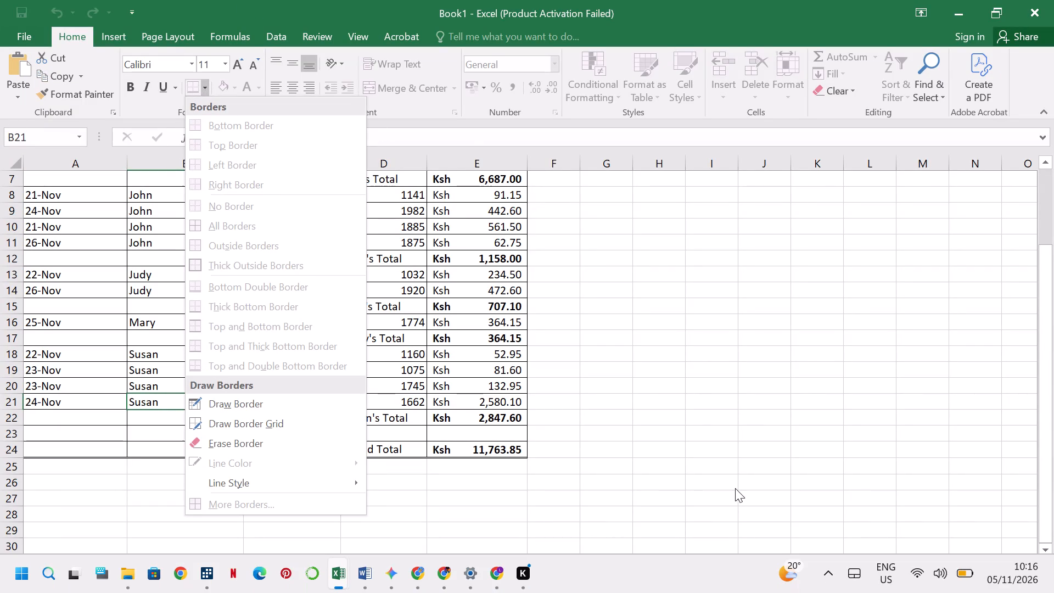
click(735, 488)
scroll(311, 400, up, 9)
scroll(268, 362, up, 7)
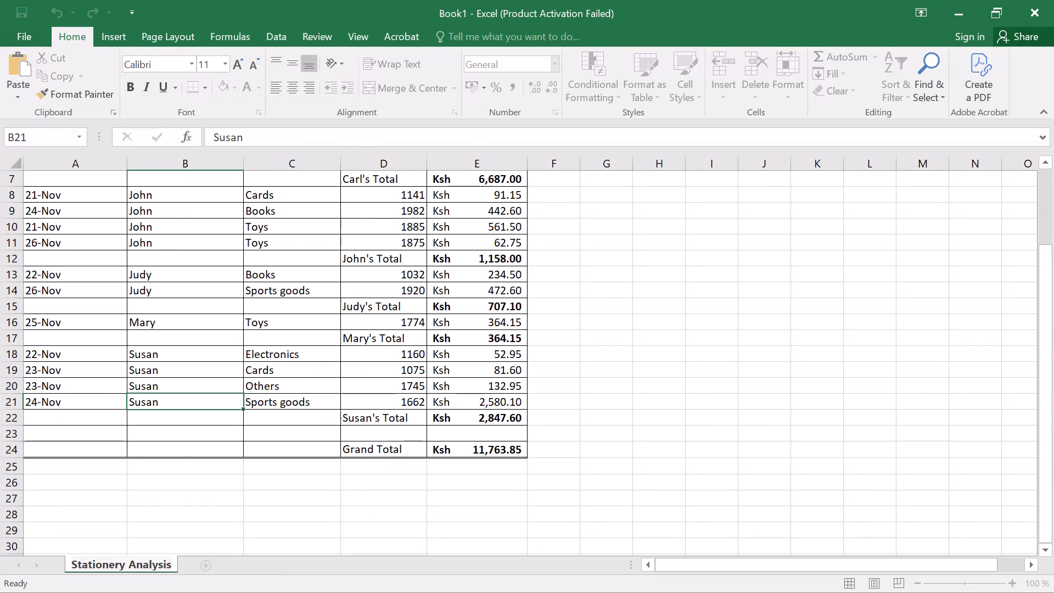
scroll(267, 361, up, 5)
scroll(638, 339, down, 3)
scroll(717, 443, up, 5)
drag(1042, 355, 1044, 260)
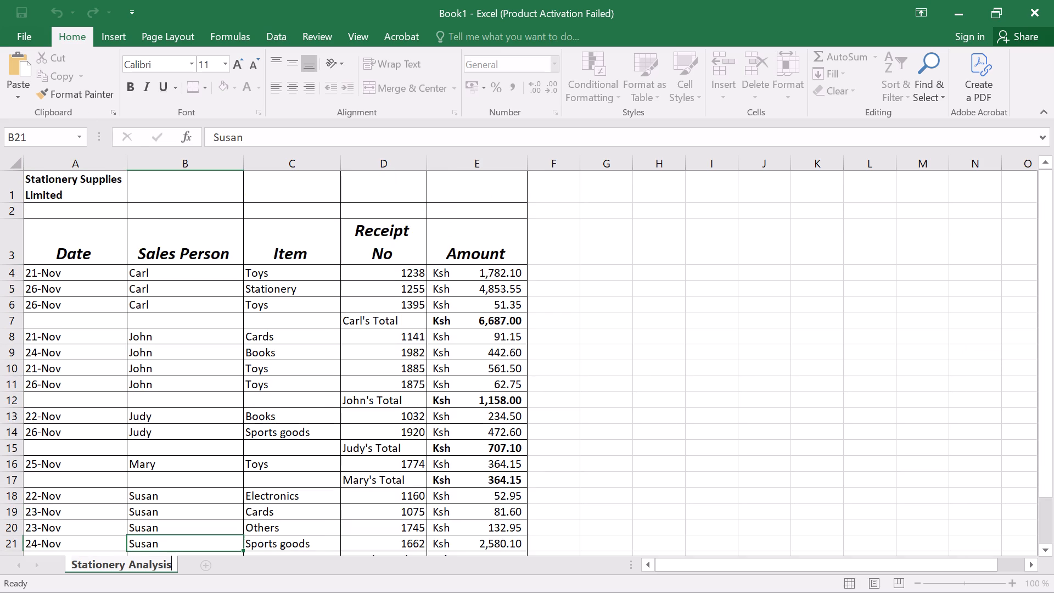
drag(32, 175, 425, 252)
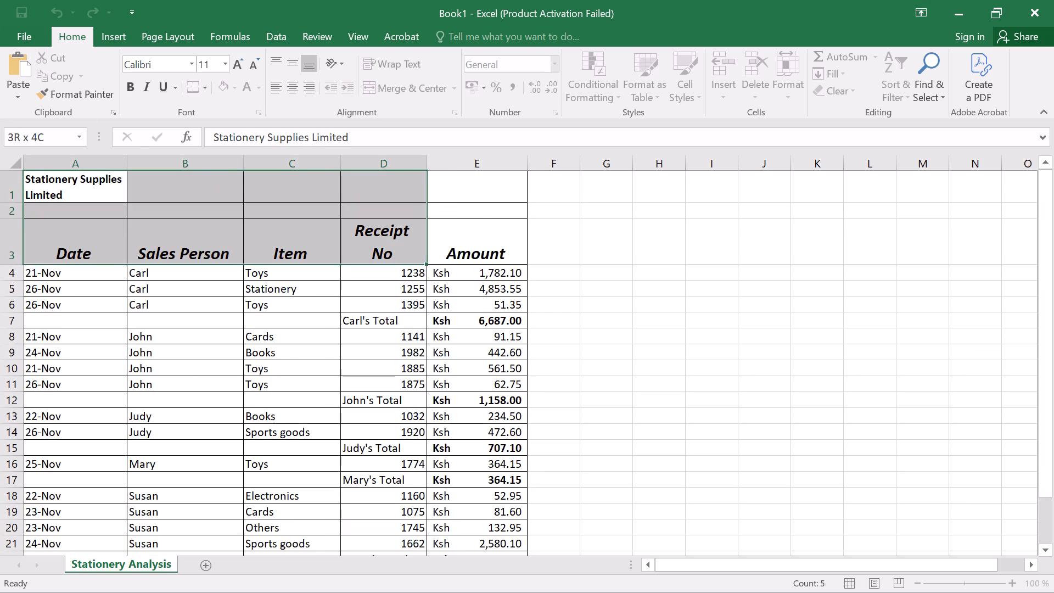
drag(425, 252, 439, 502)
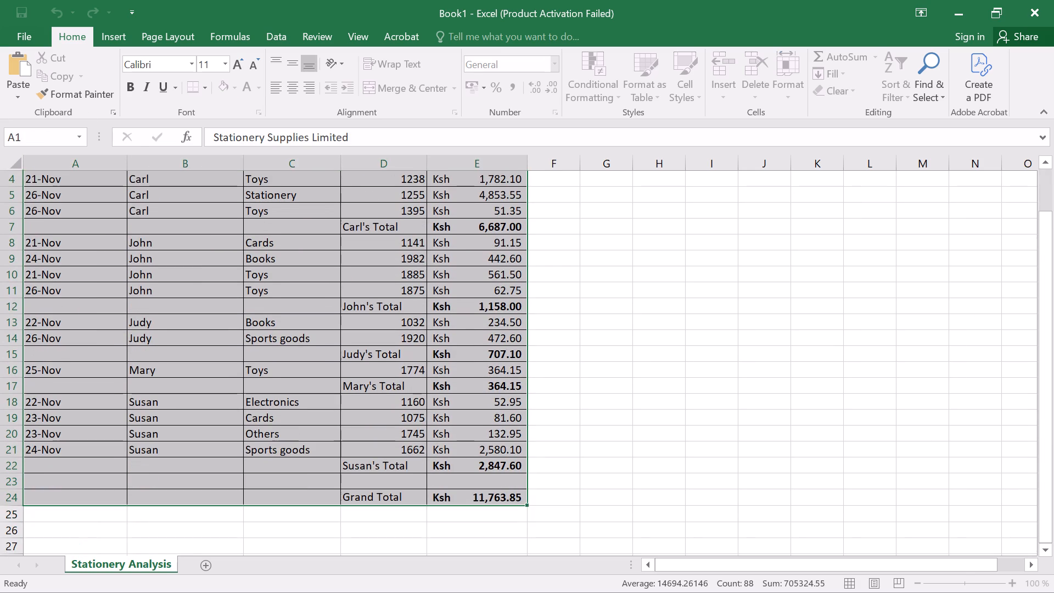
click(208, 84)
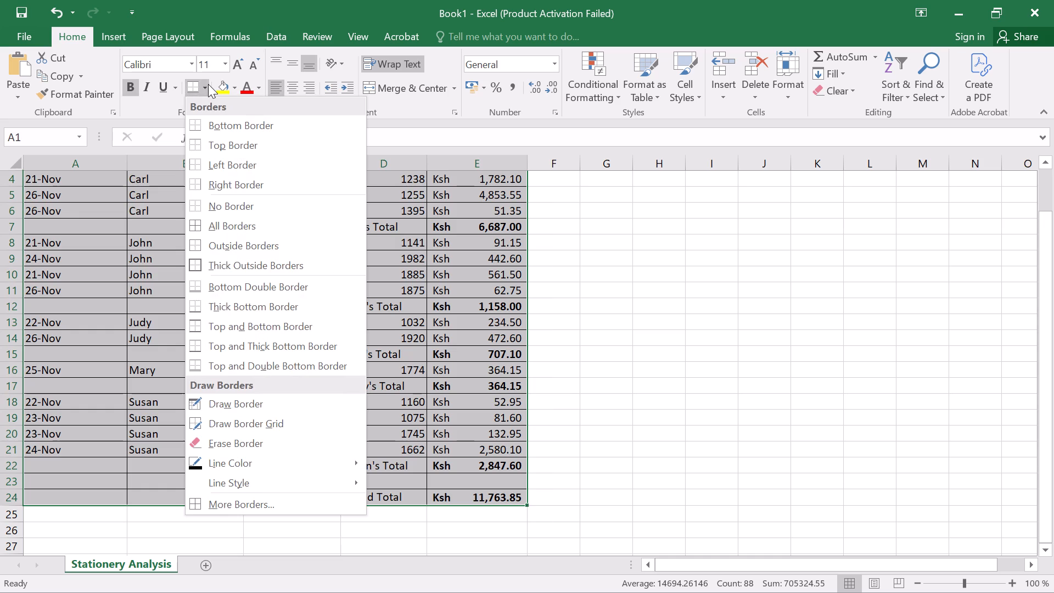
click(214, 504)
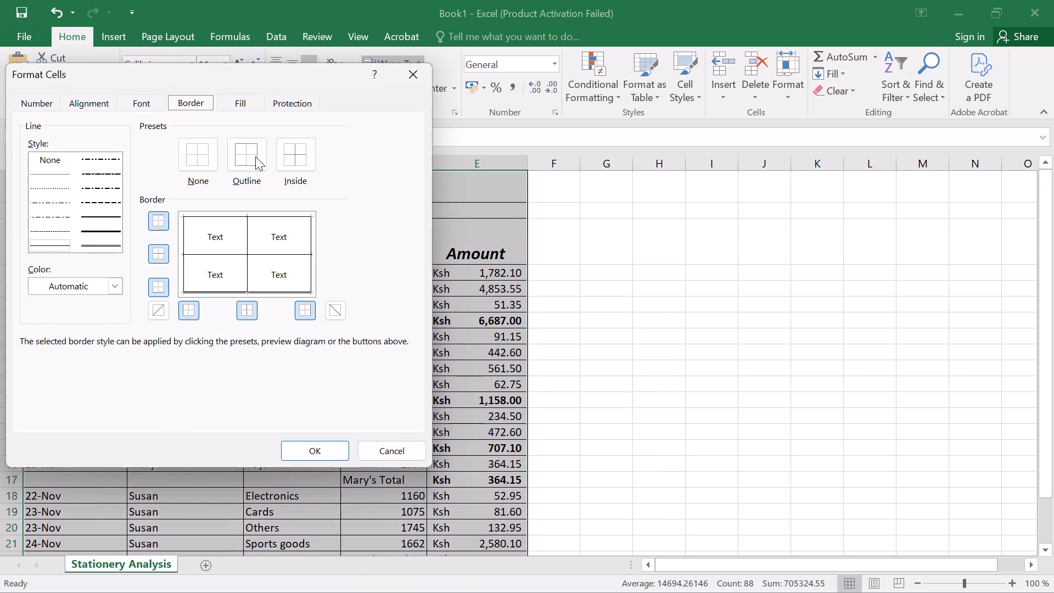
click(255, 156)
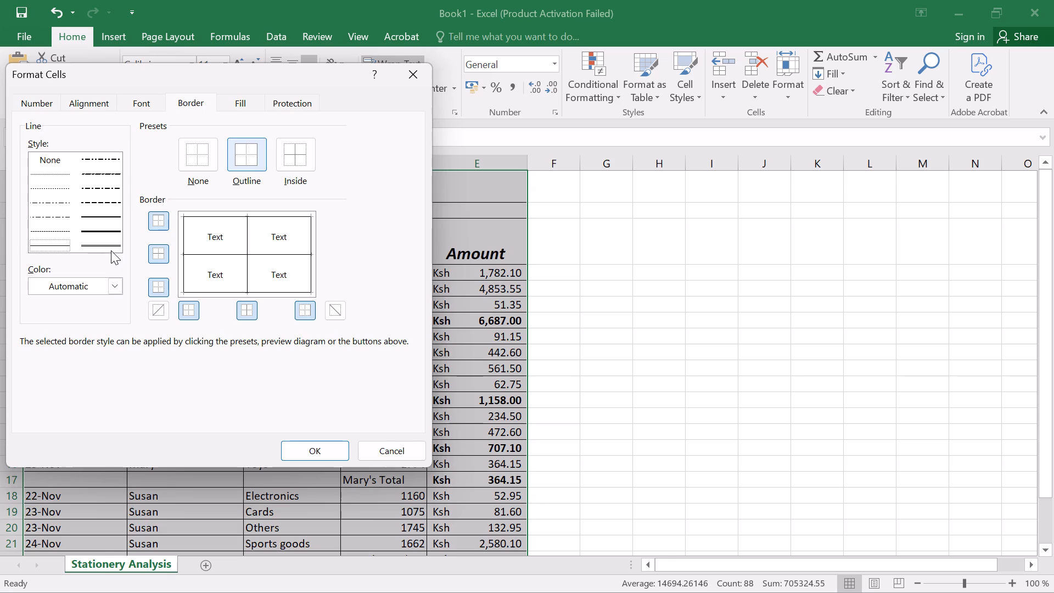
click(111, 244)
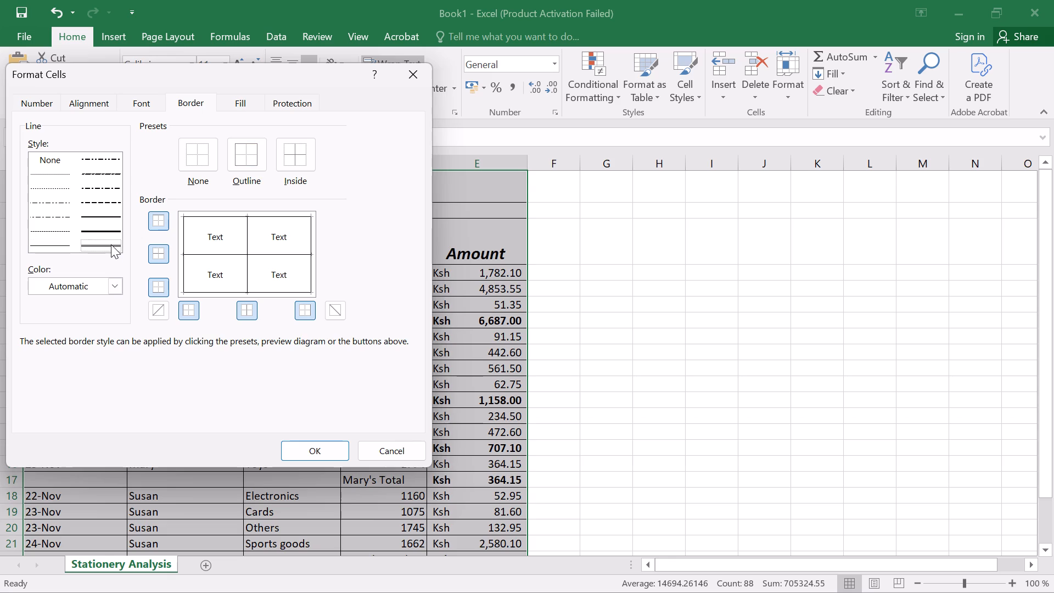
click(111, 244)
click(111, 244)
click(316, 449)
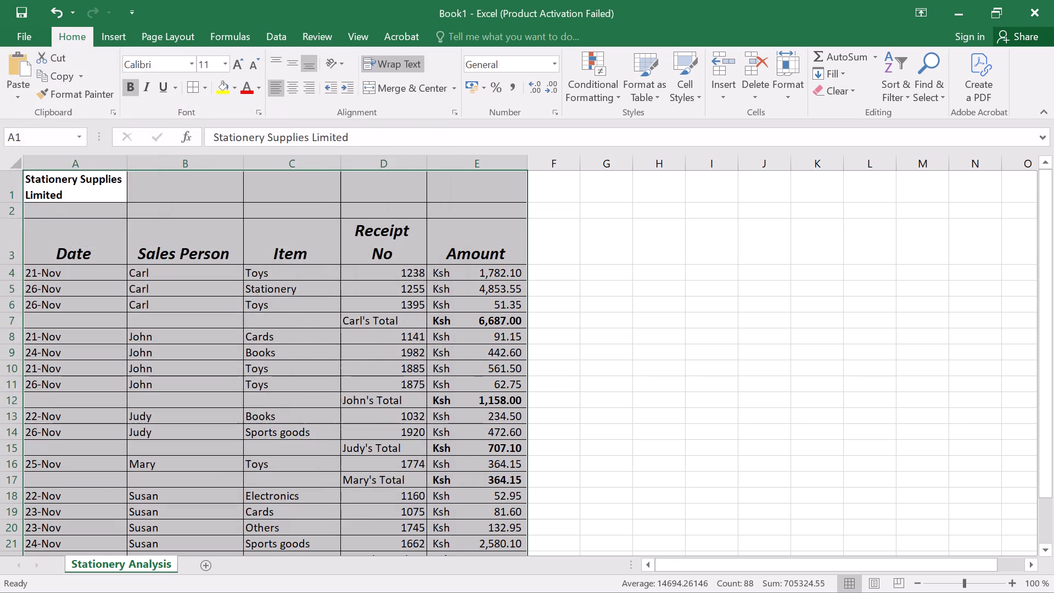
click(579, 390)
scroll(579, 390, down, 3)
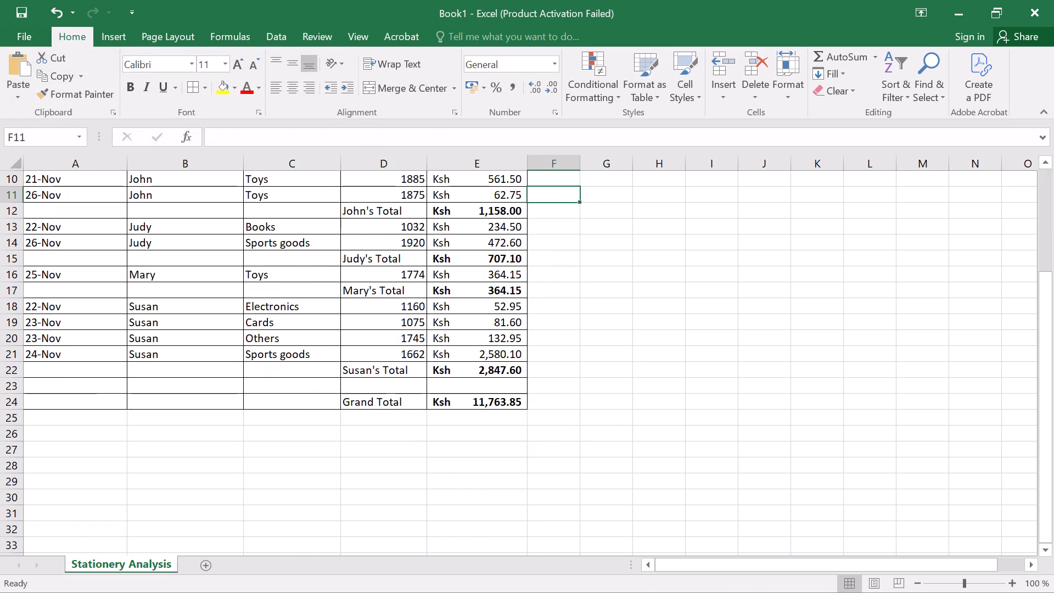
Apply a Top and Double Bottom Border to the whole sales table, A1 to E24.
scroll(184, 365, up, 6)
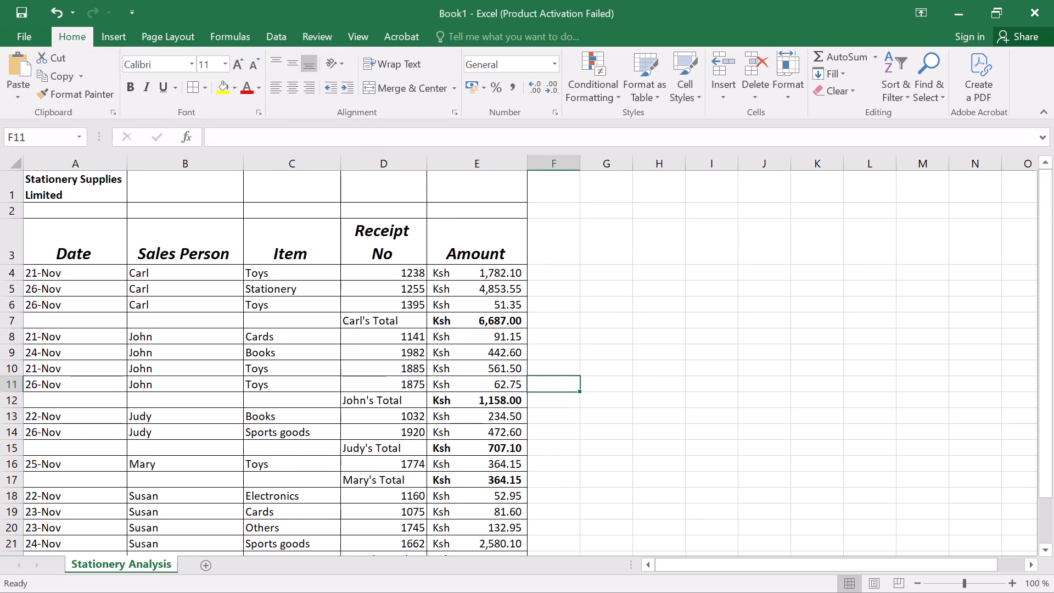
drag(42, 184, 452, 536)
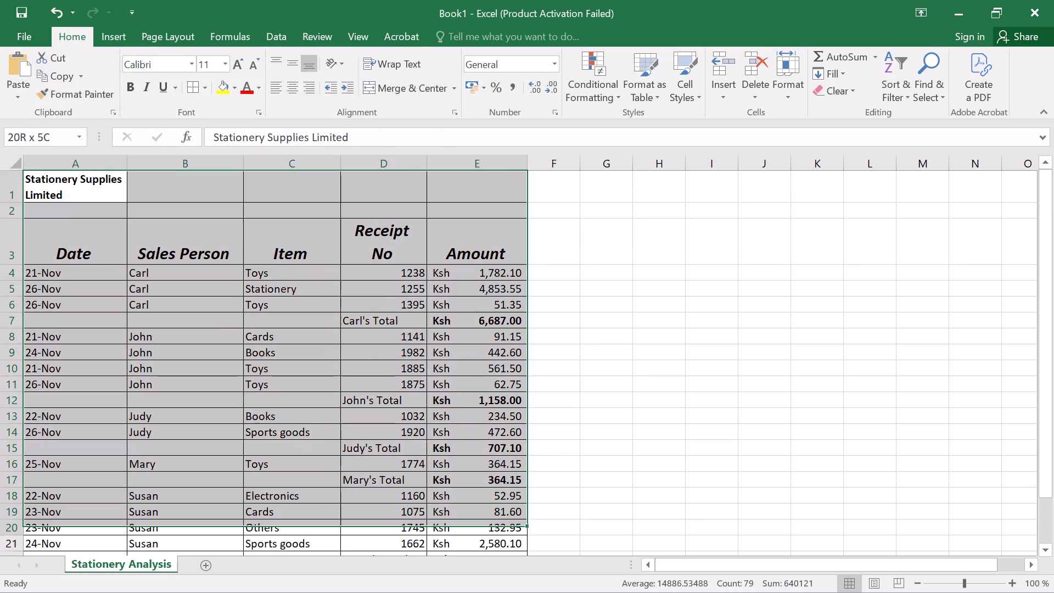
drag(452, 536, 447, 496)
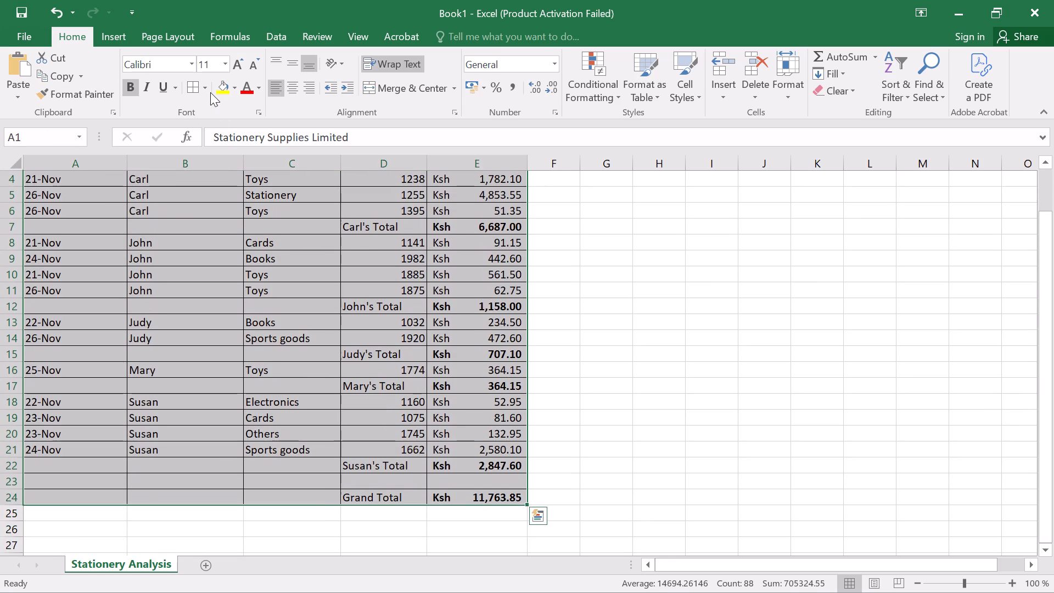
click(207, 88)
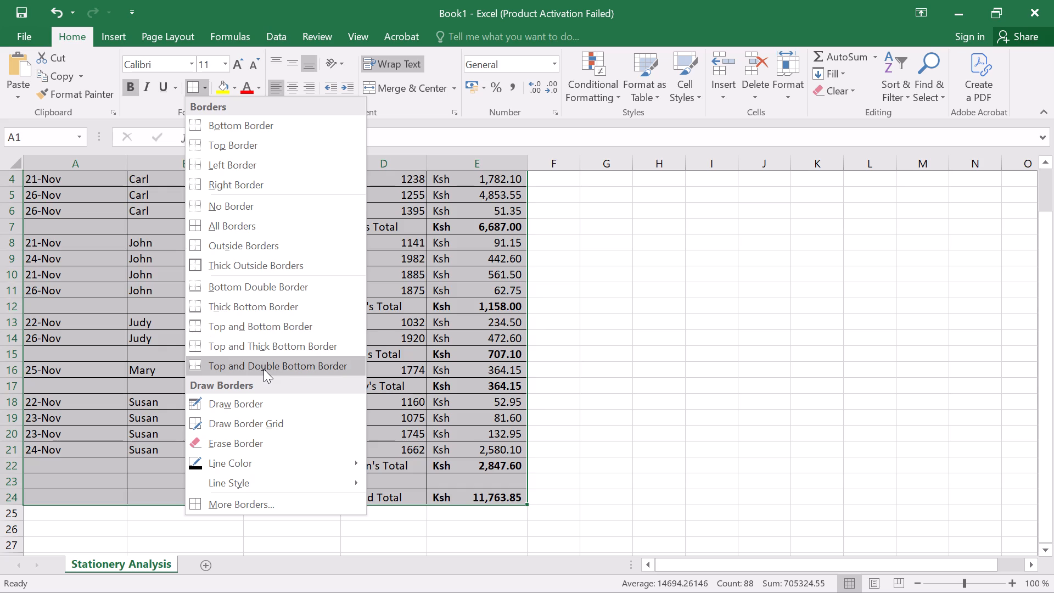
click(263, 369)
scroll(400, 273, down, 3)
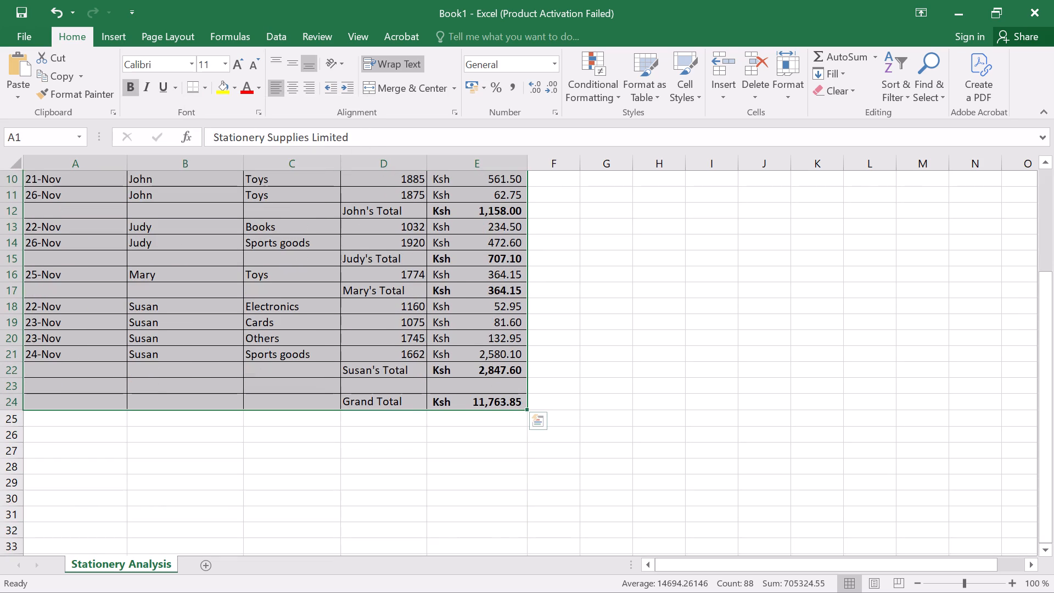
click(647, 356)
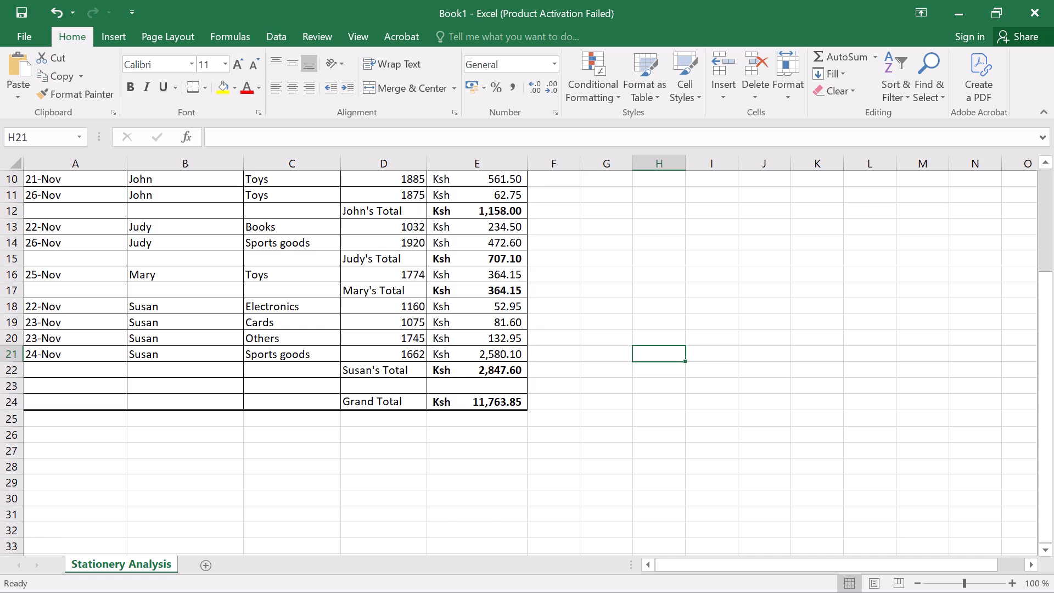
Add a single-line right border to the empty cell H21, and select the double line style.
scroll(522, 349, up, 10)
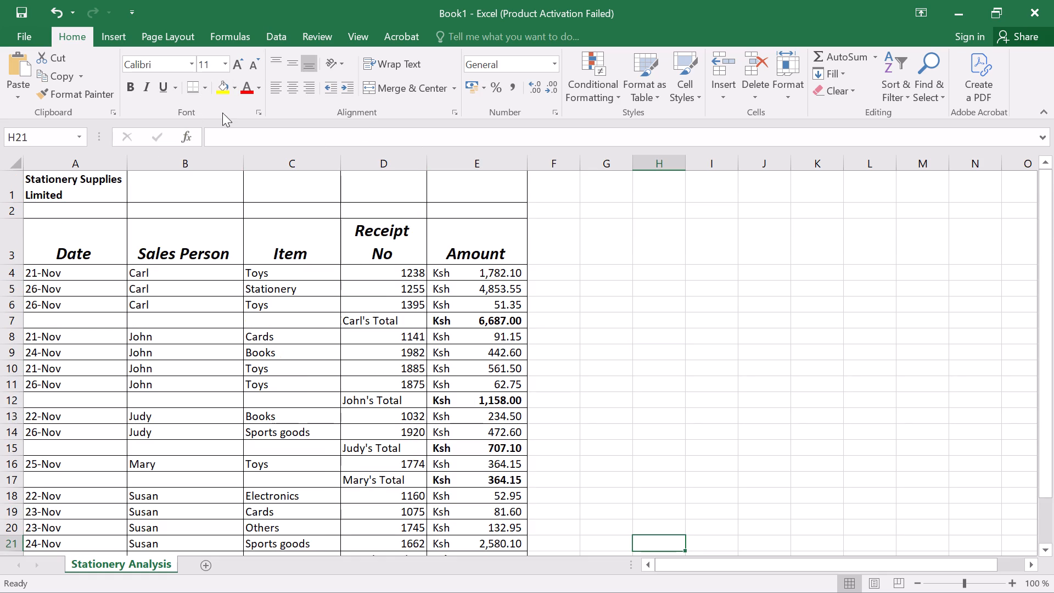
click(201, 86)
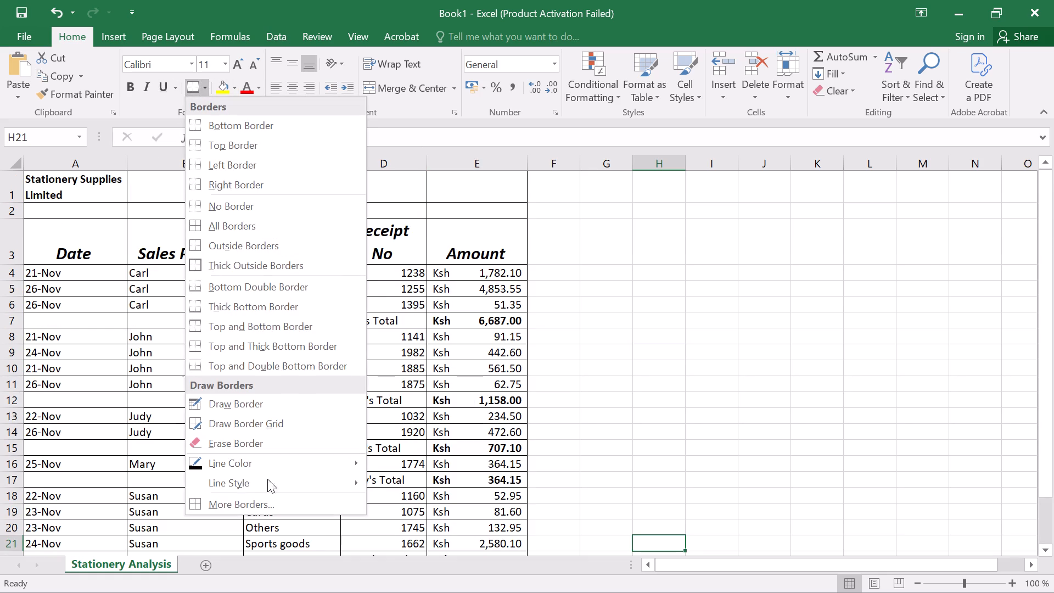
click(272, 499)
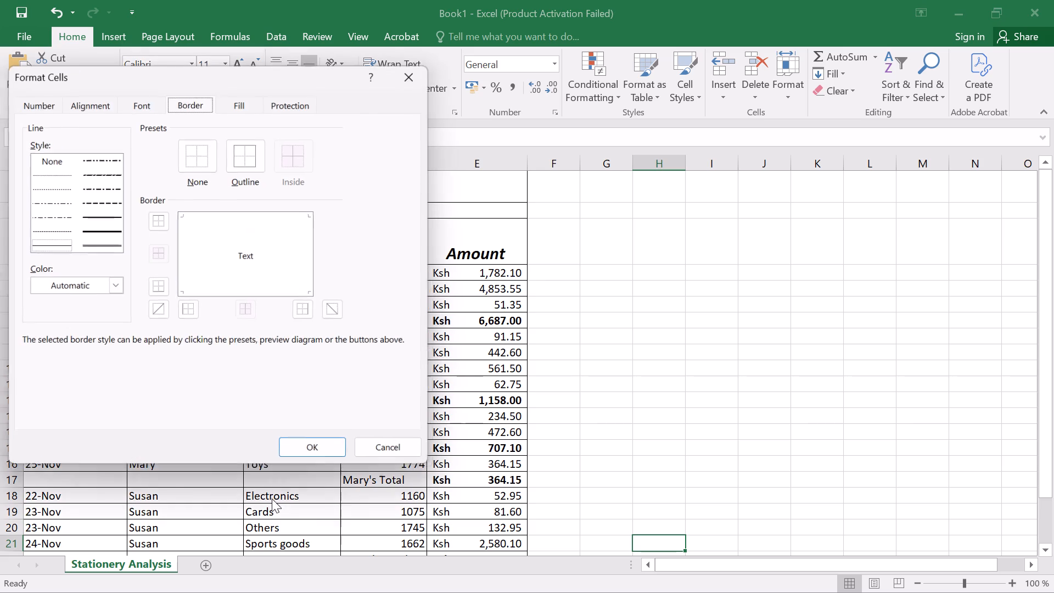
click(307, 315)
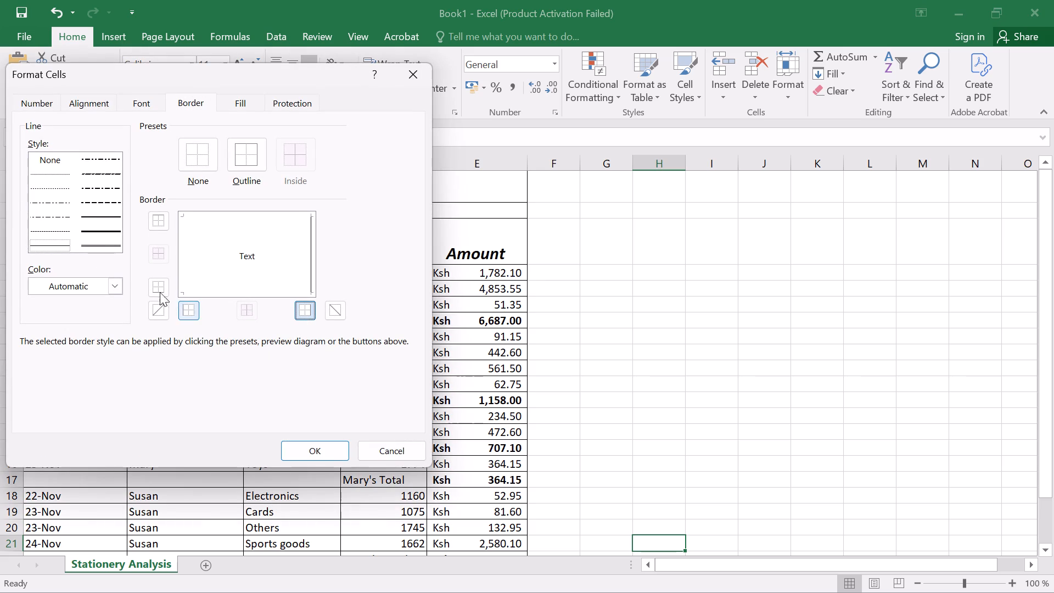
click(85, 244)
click(88, 243)
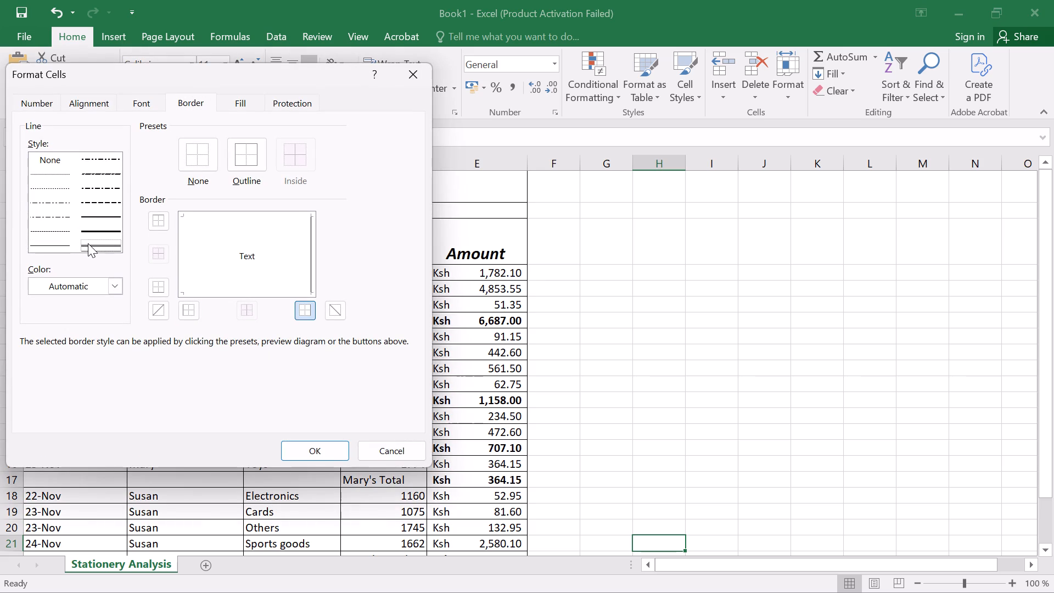
click(88, 243)
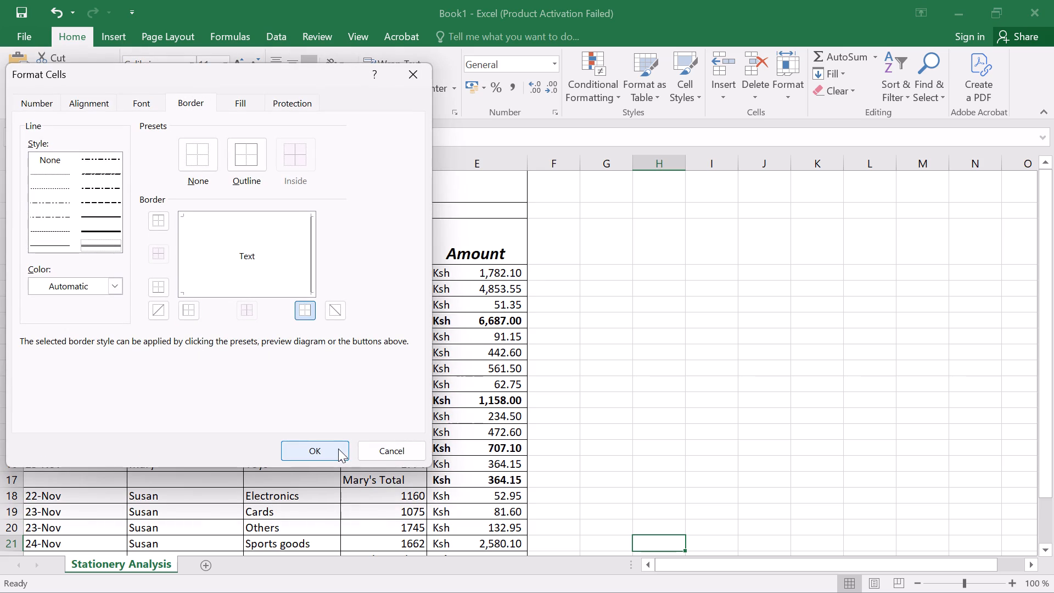
click(333, 447)
scroll(523, 358, down, 5)
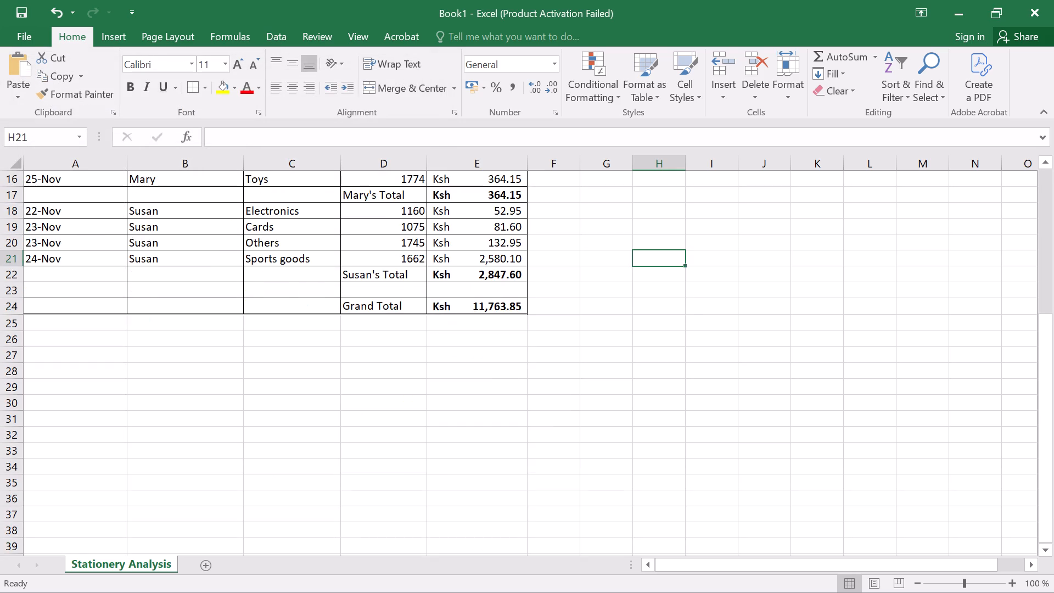
scroll(523, 360, up, 1)
click(520, 426)
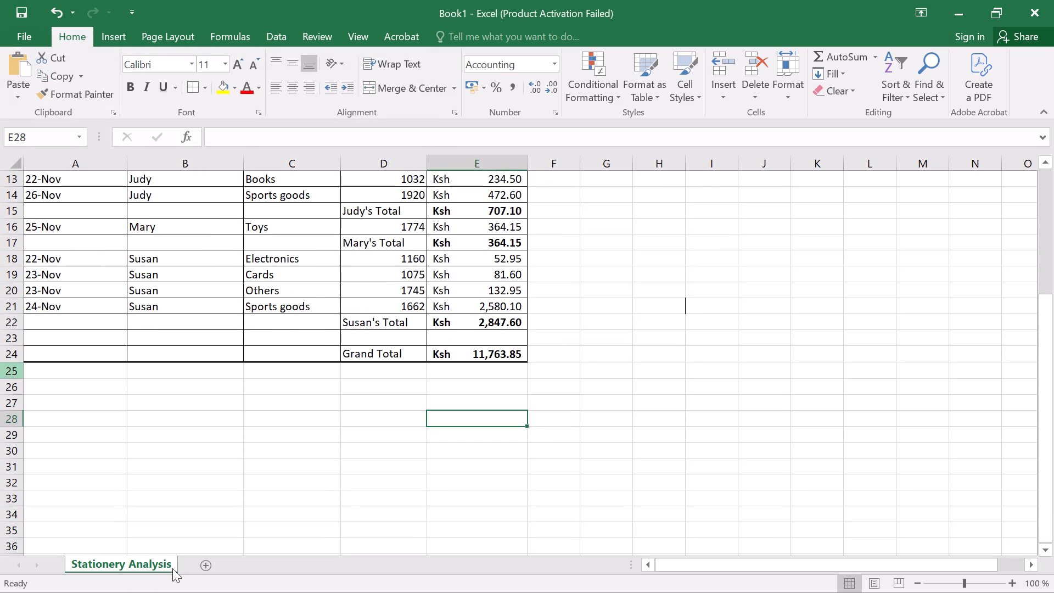
Add a new worksheet after Stationery Analysis and name it Stationery Supplies.
click(205, 566)
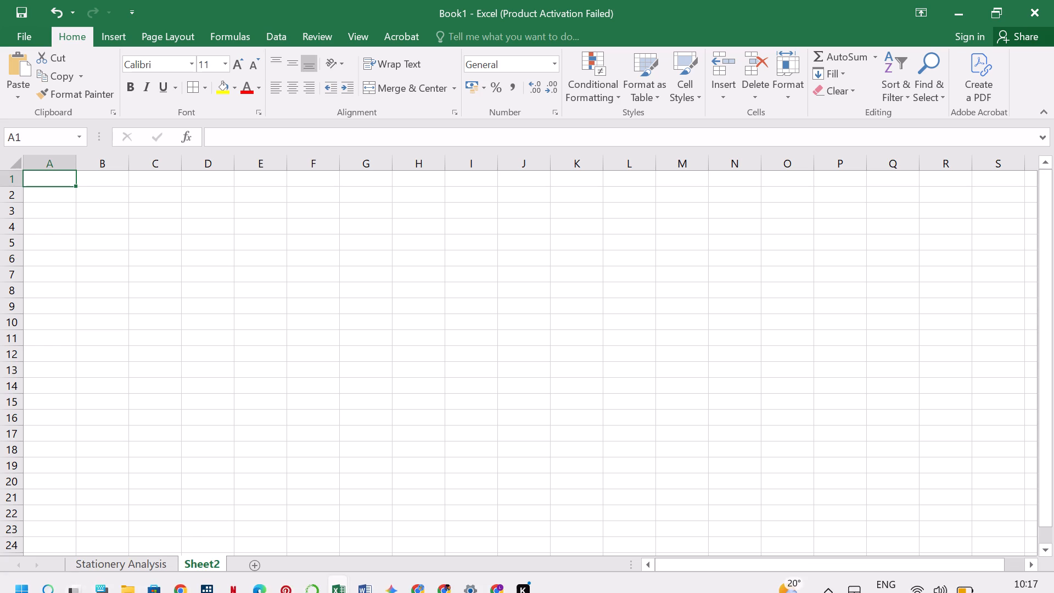
right_click(200, 561)
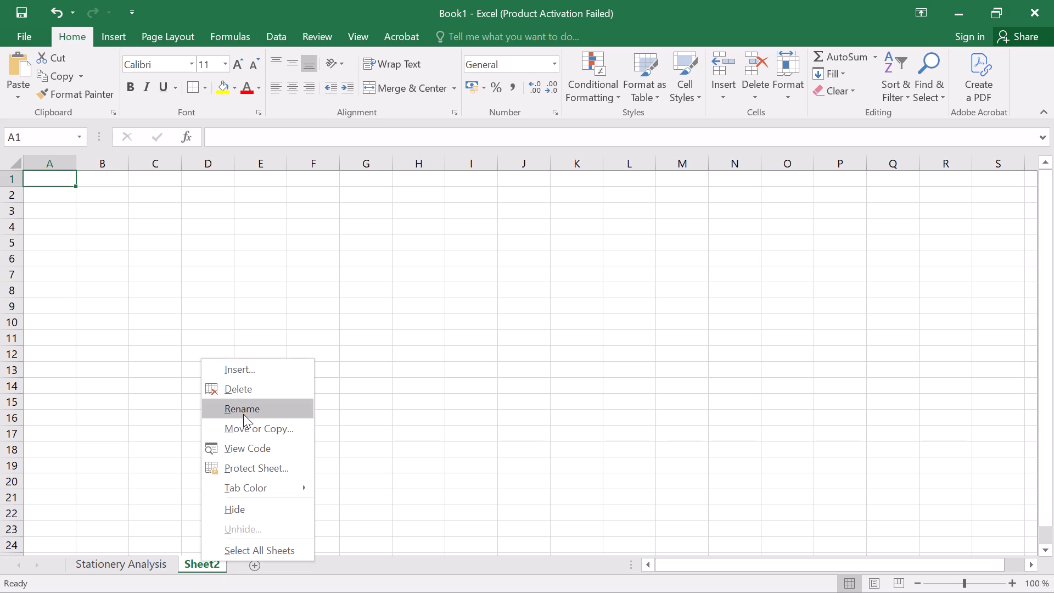
click(244, 413)
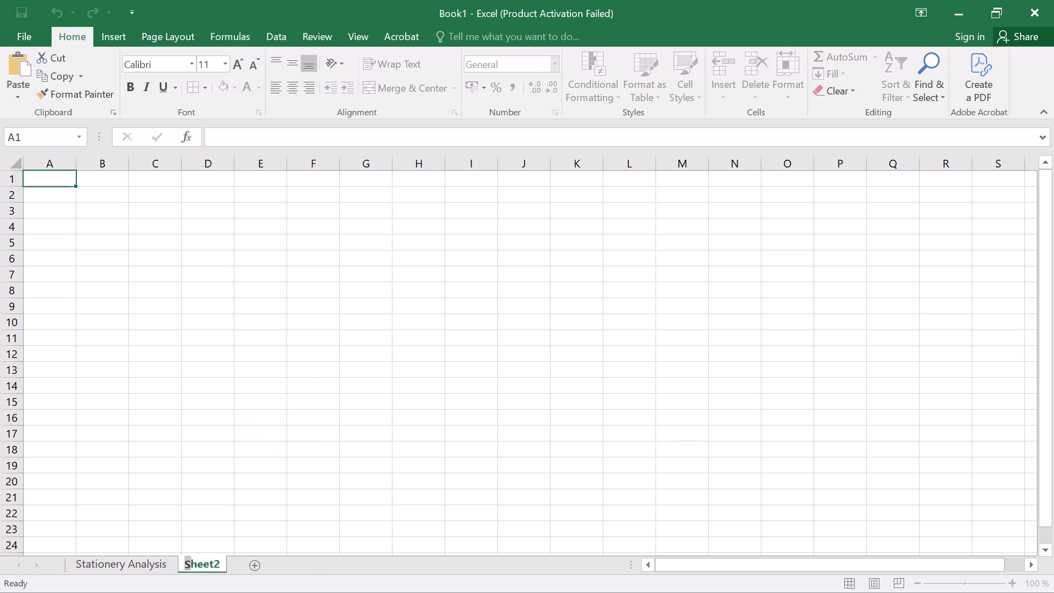
text(tationery)
key(space)
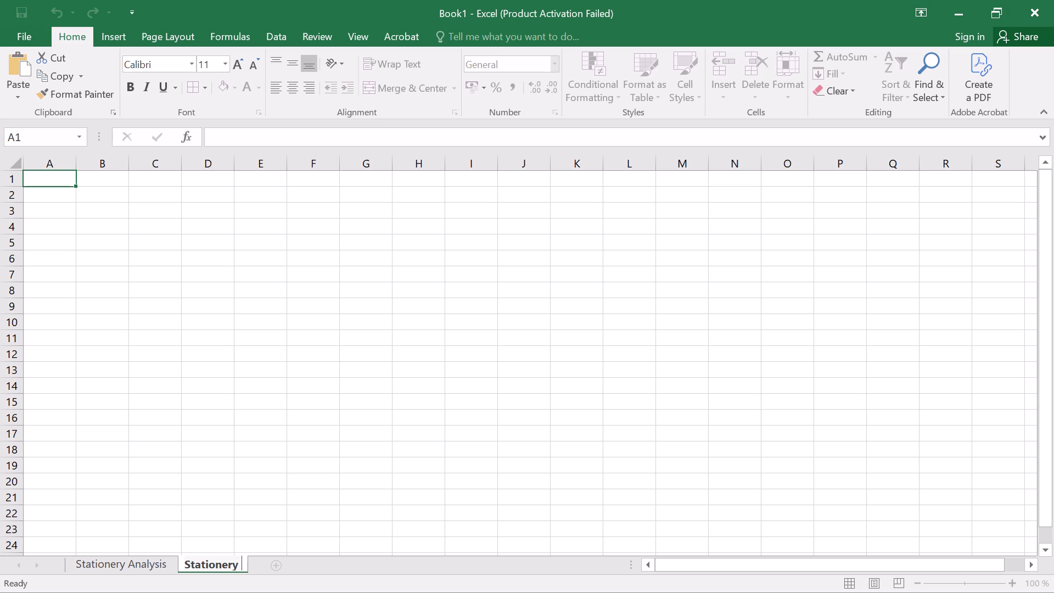
key(s)
key(u)
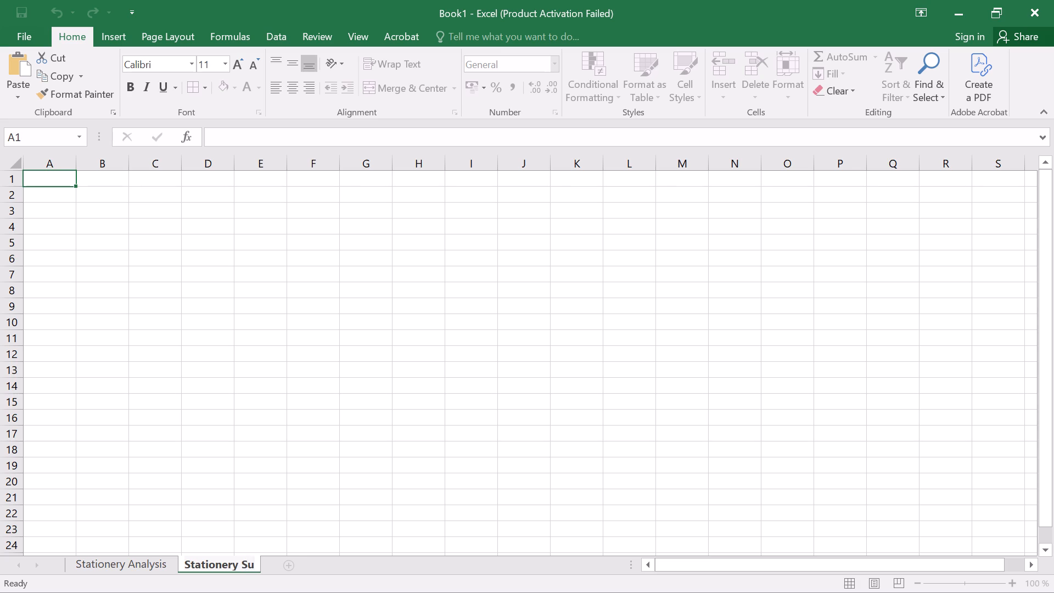
text(pplies)
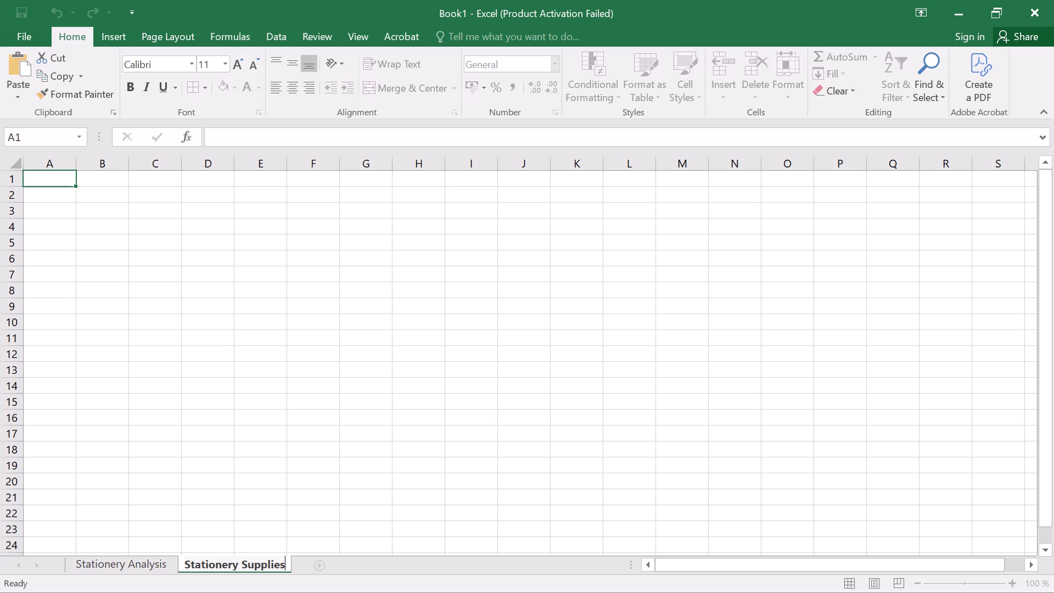
key(Return)
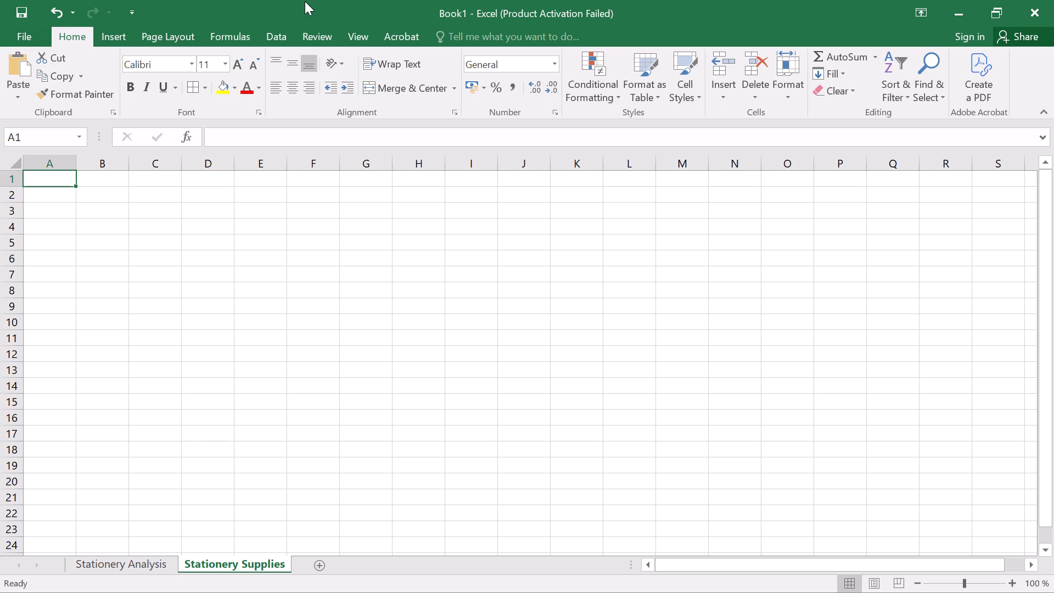
Enter the title Stationery Supplies Limited in cell A1 of the Stationery Supplies sheet.
text(tationery)
key(space)
text(upplies)
key(space)
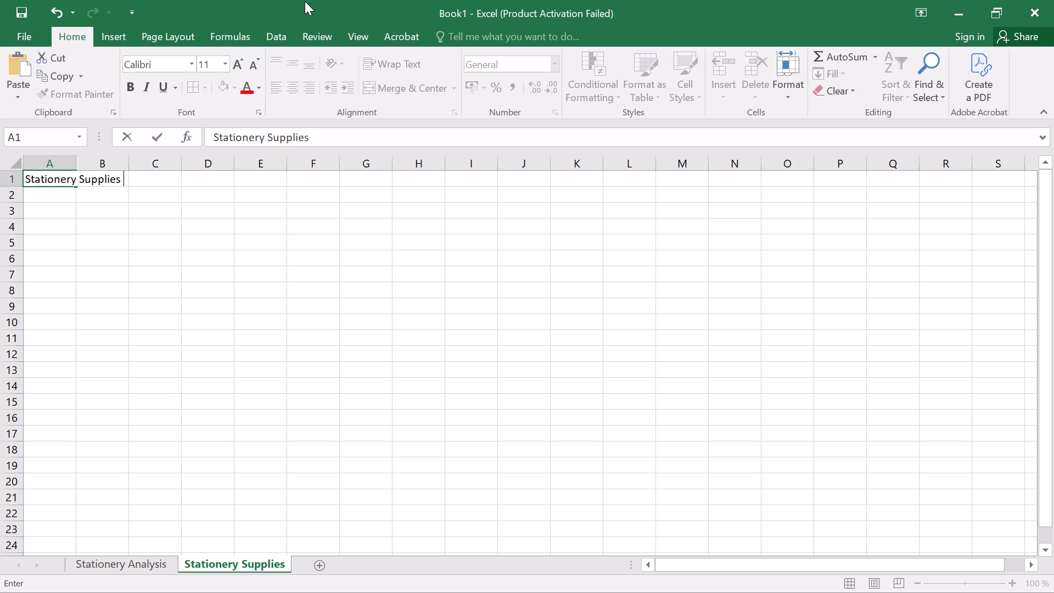
text(imited)
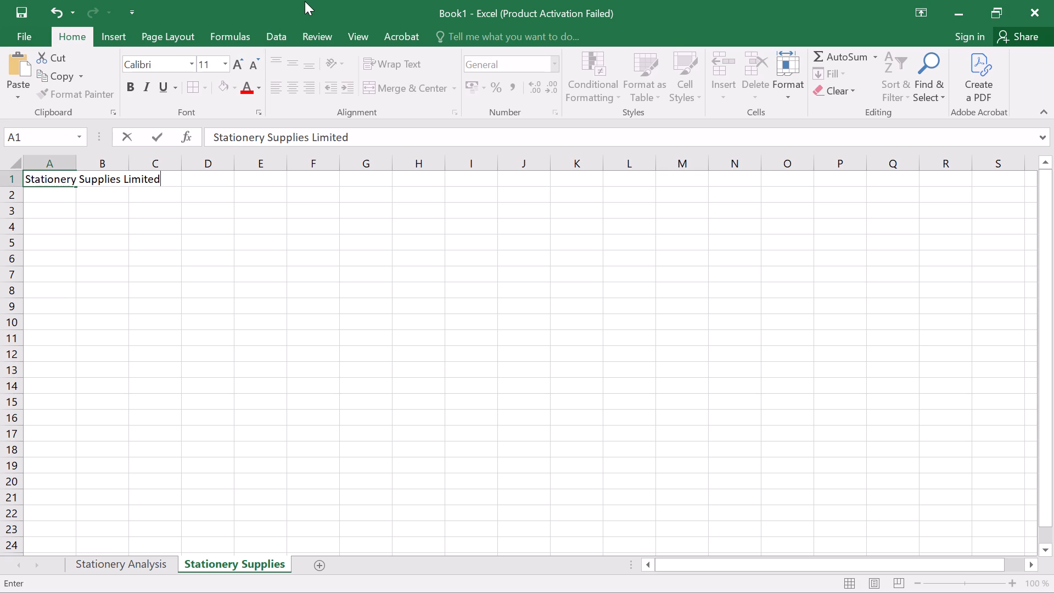
key(Down)
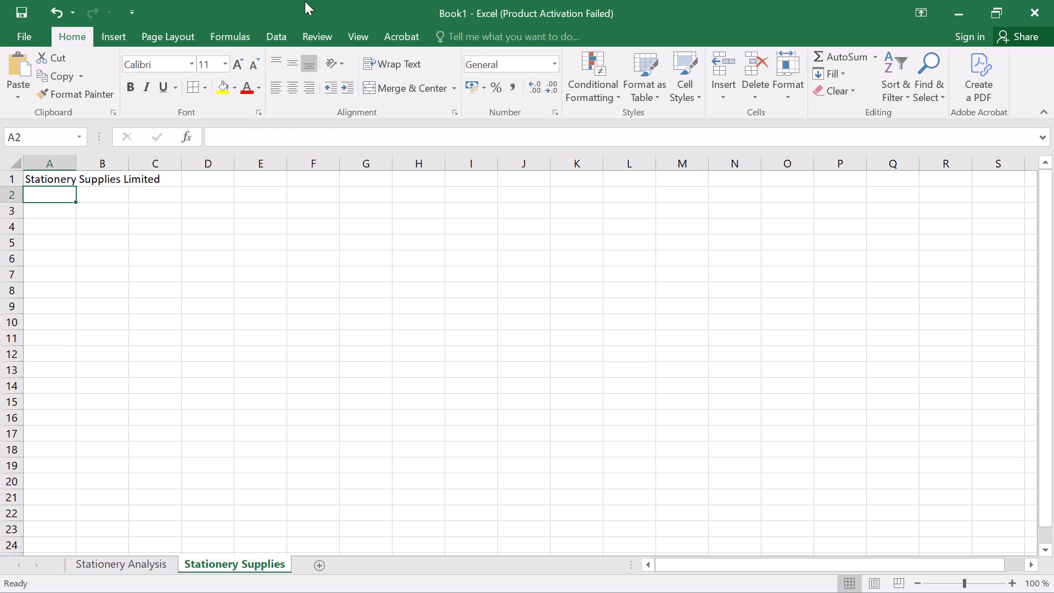
Enter the headings Name, Basic Pay and Allowances in cells A3 to C3.
key(Down)
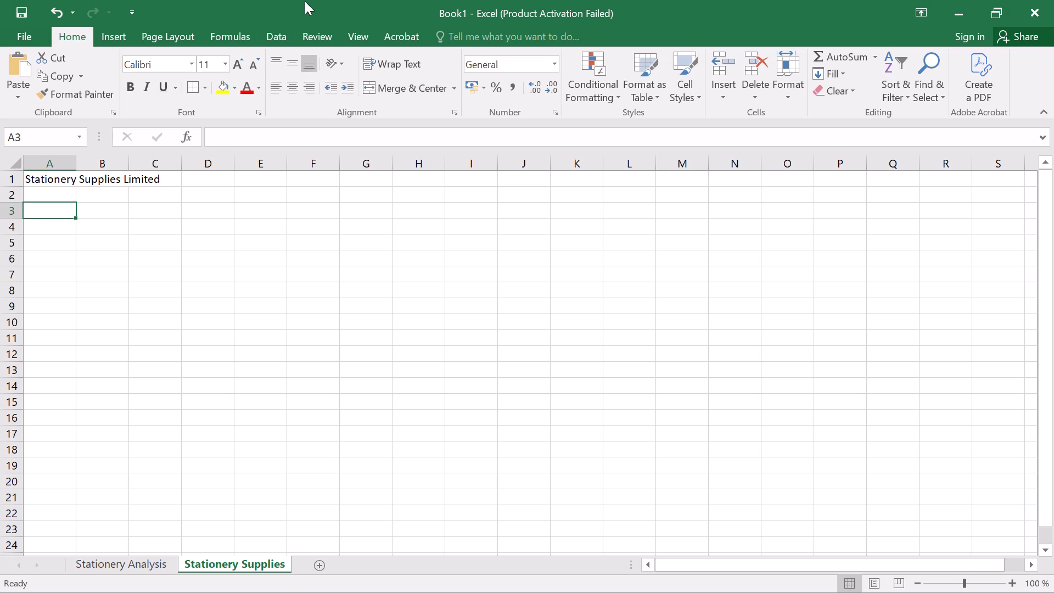
key(n)
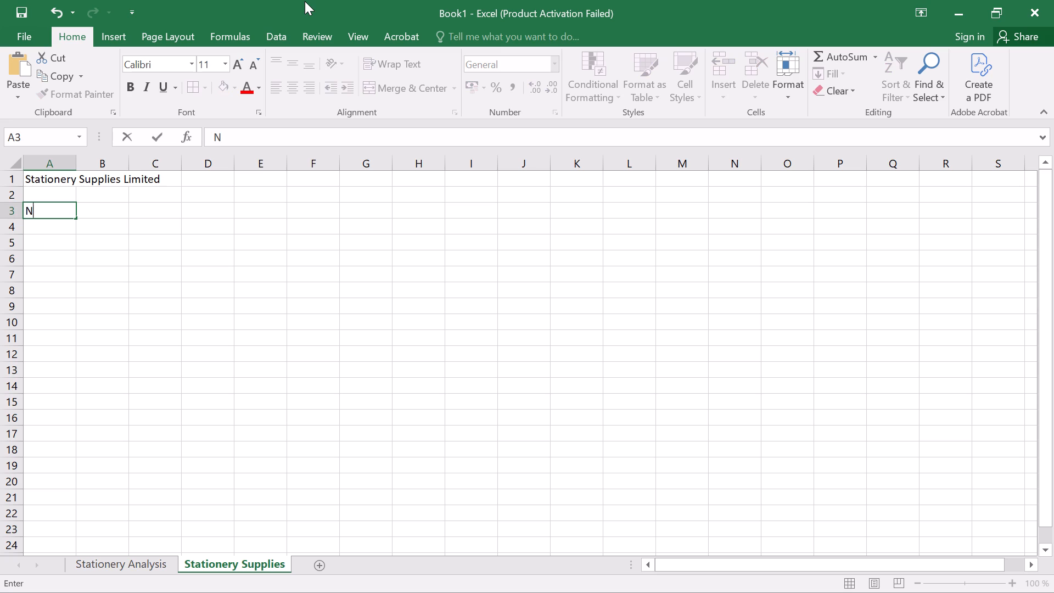
key(a)
text(me)
key(Right)
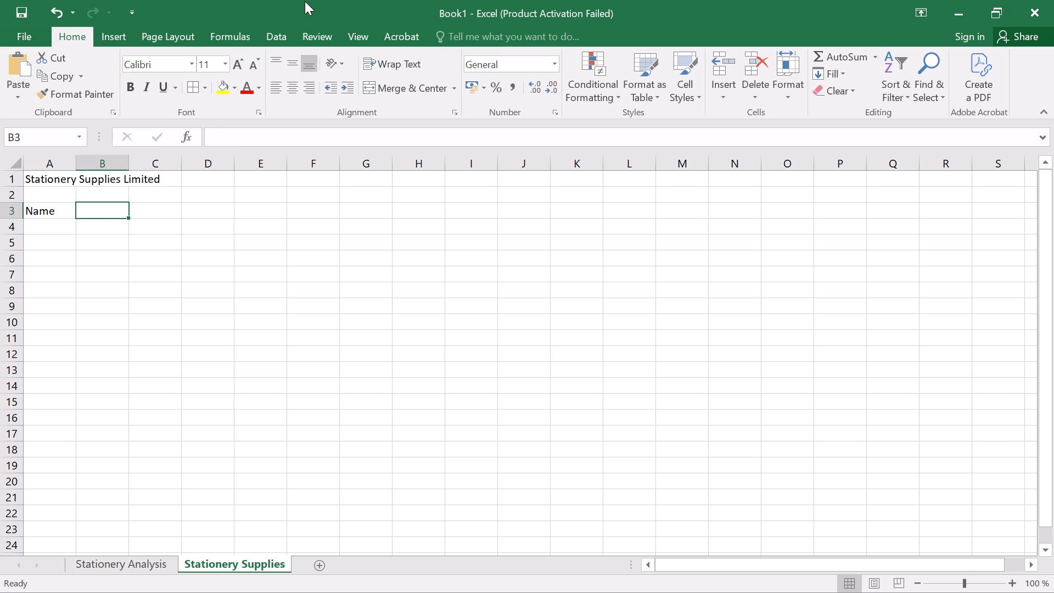
text(asic)
key(space)
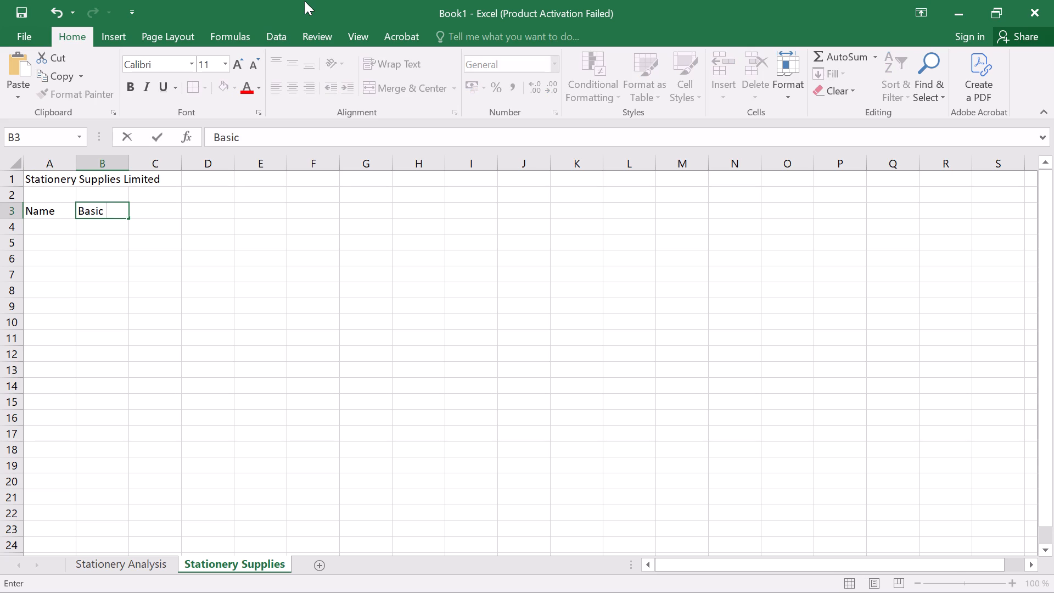
text(ay)
key(Right)
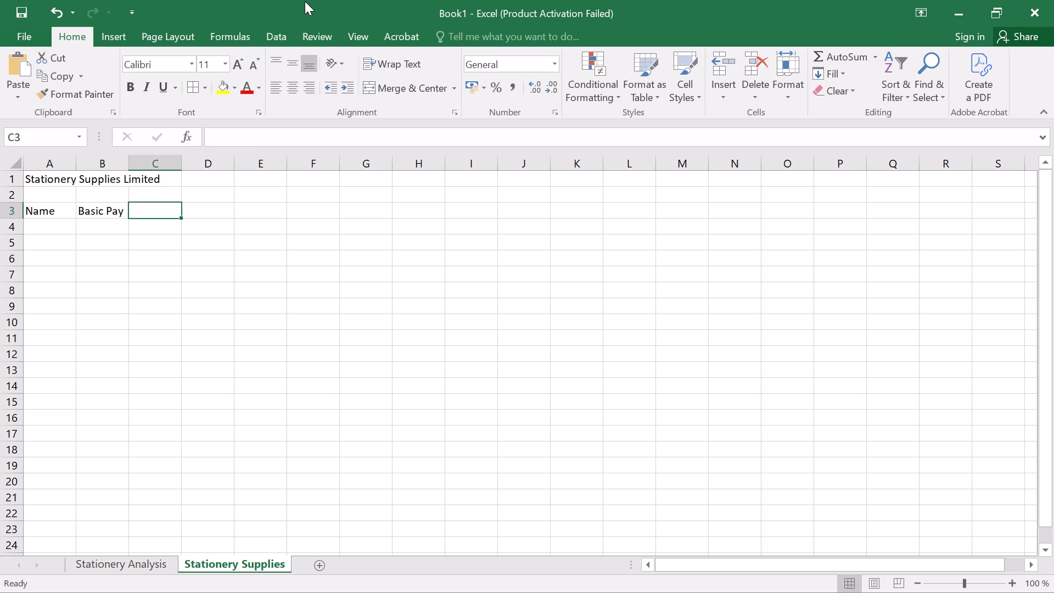
key(a)
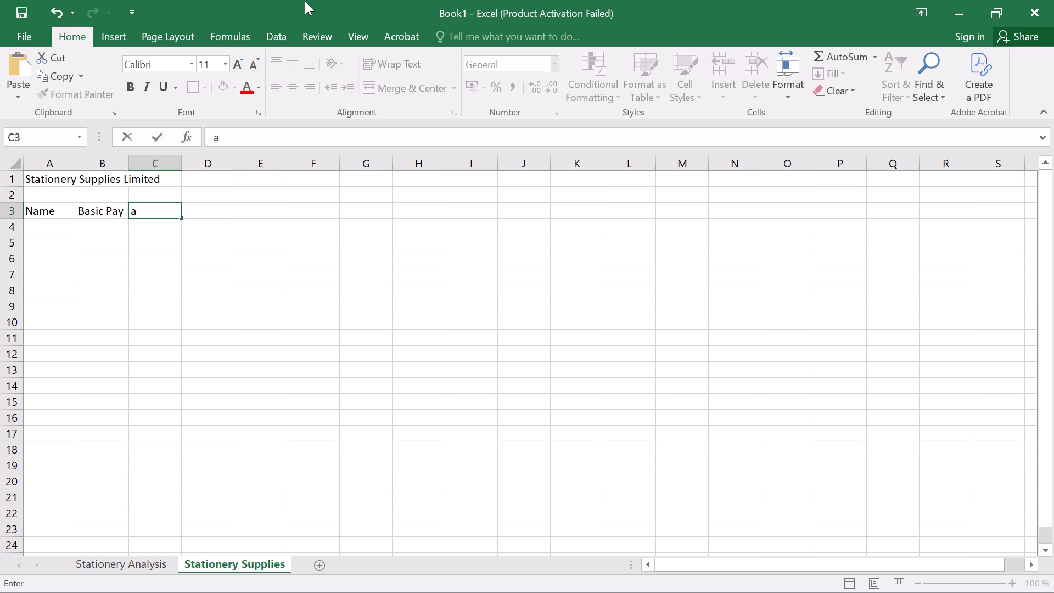
key(BackSpace)
key(a)
text(llowances)
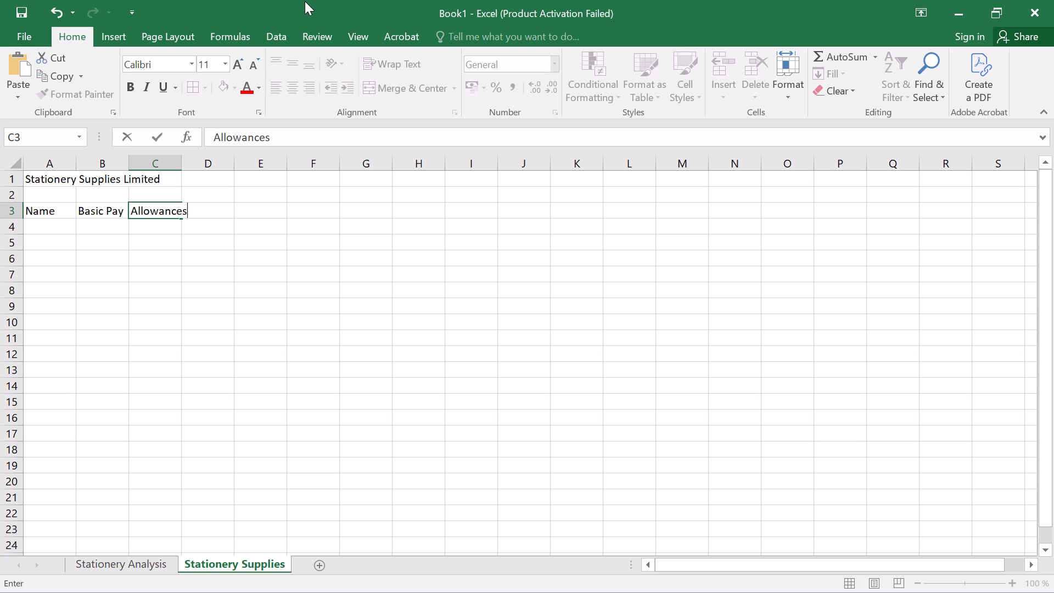
Enter the headings Gross Salary, Deductions and Net Salary in cells D3 to F3.
key(Right)
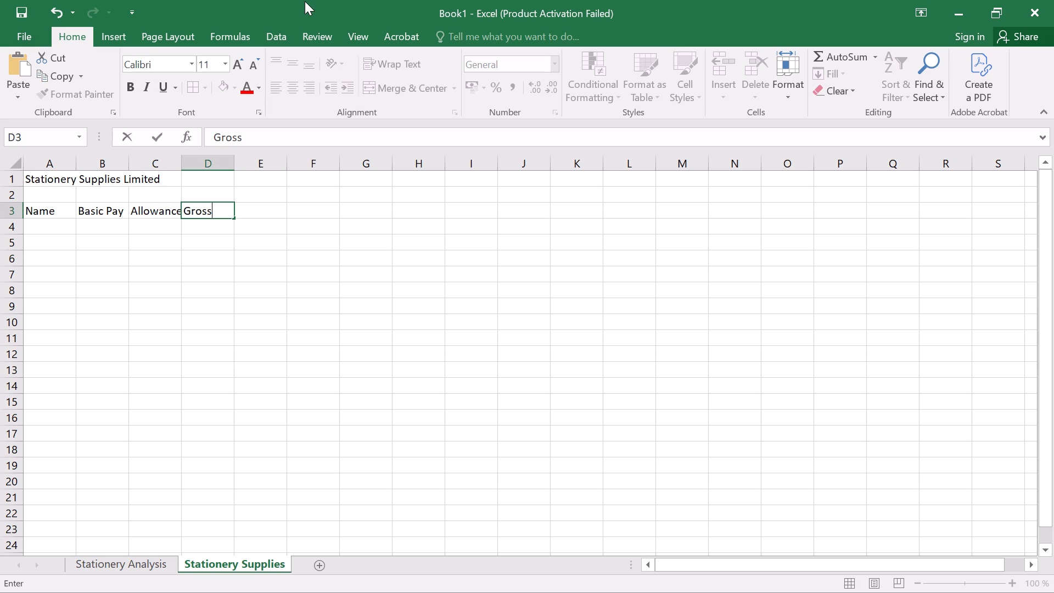
text(alary)
key(Right)
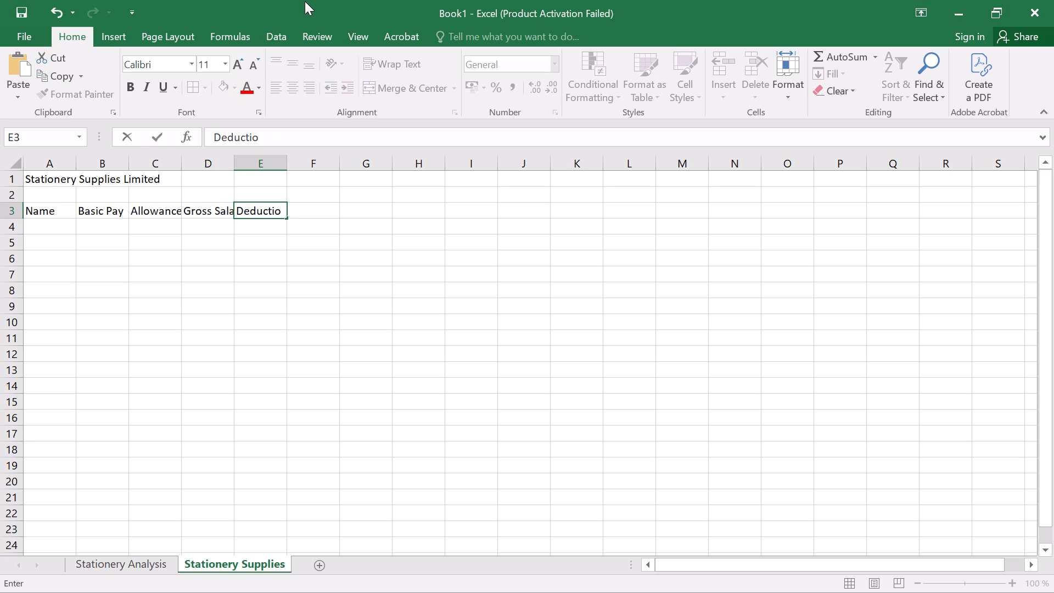
text(ns)
key(Right)
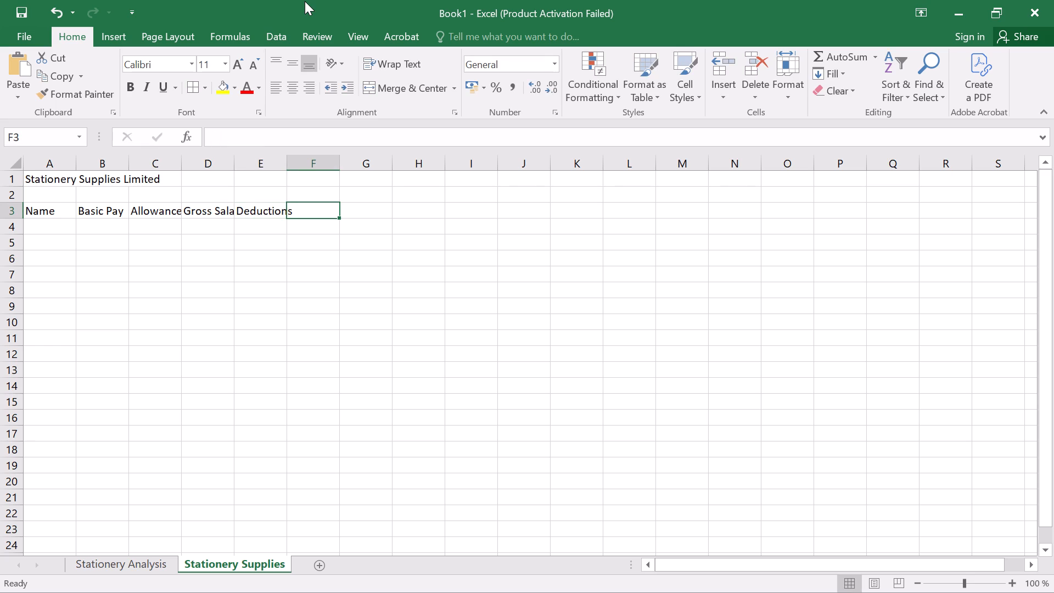
text(et)
key(space)
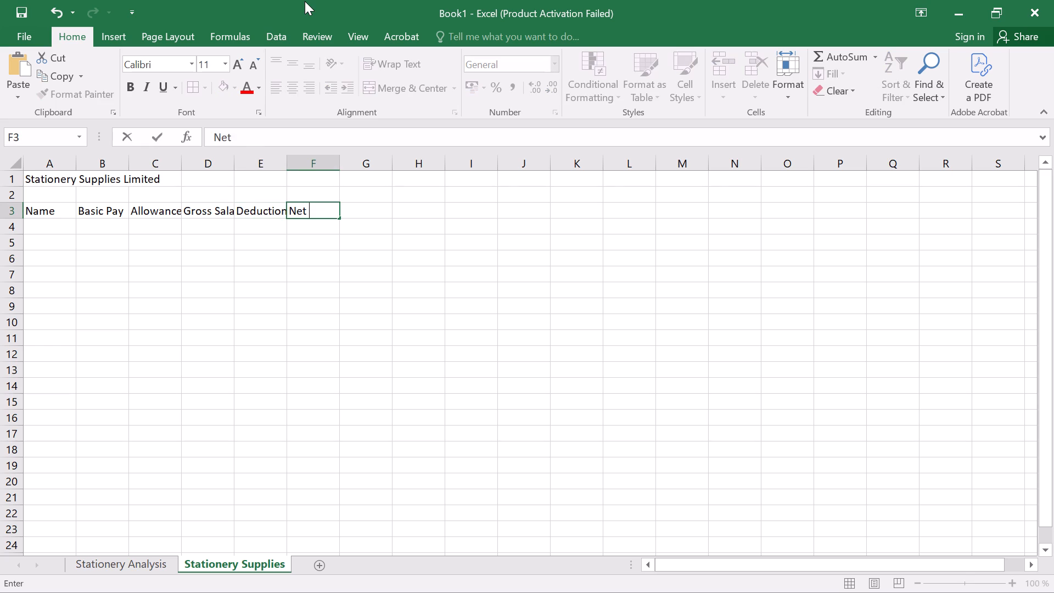
text(alary)
Apply Wrap Text to columns F, B and D, narrowing column B so Basic Pay breaks onto two lines.
click(326, 163)
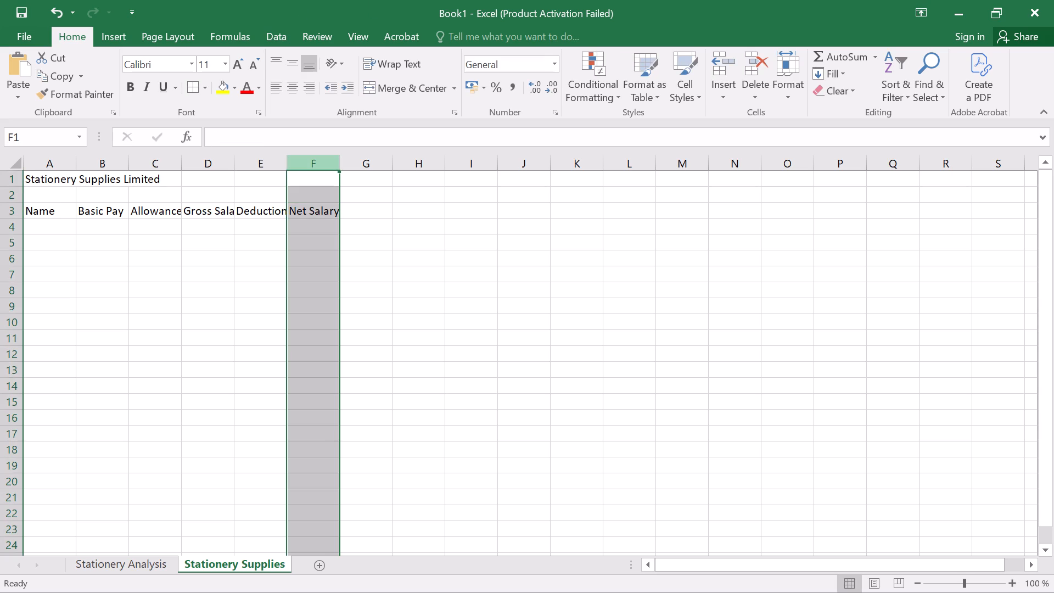
click(369, 61)
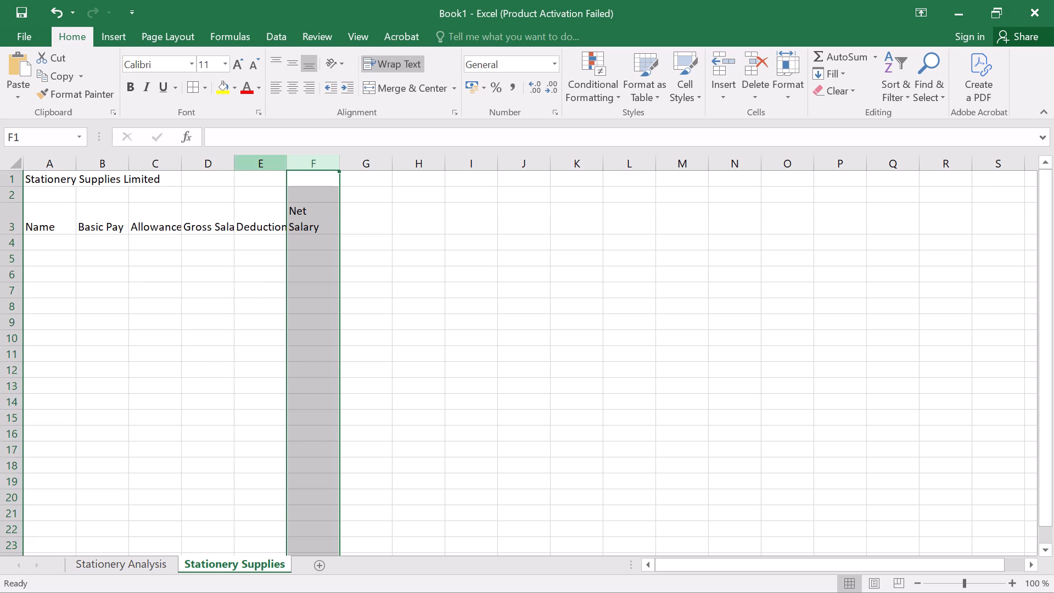
click(106, 166)
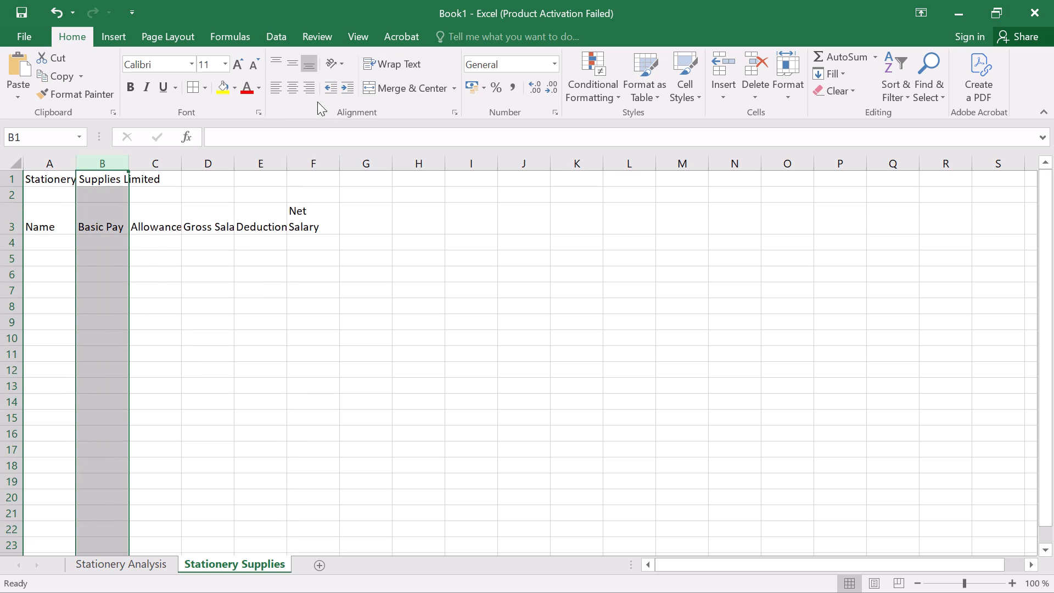
click(416, 59)
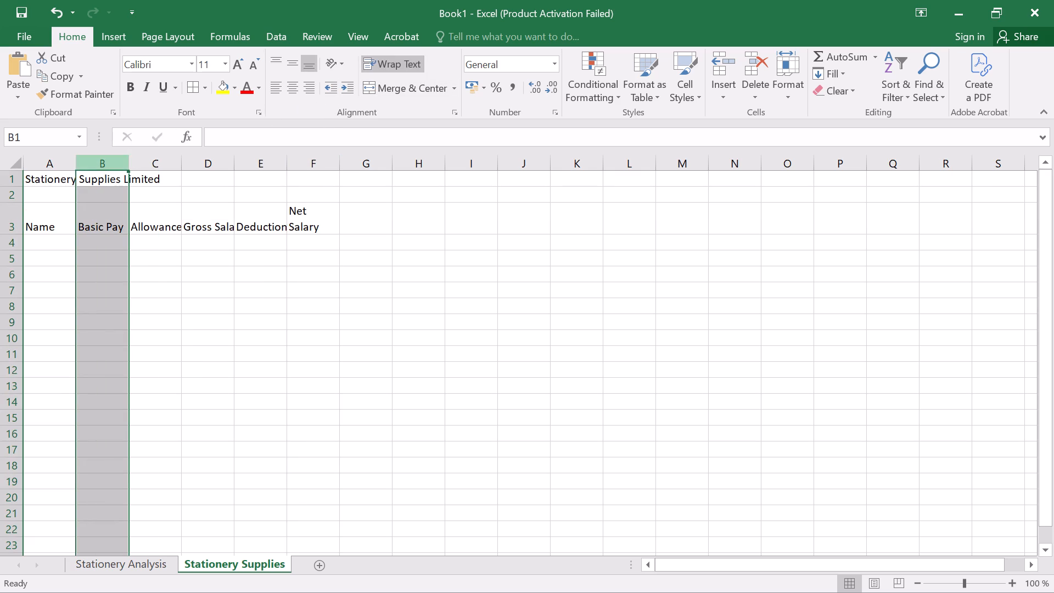
drag(128, 161, 119, 159)
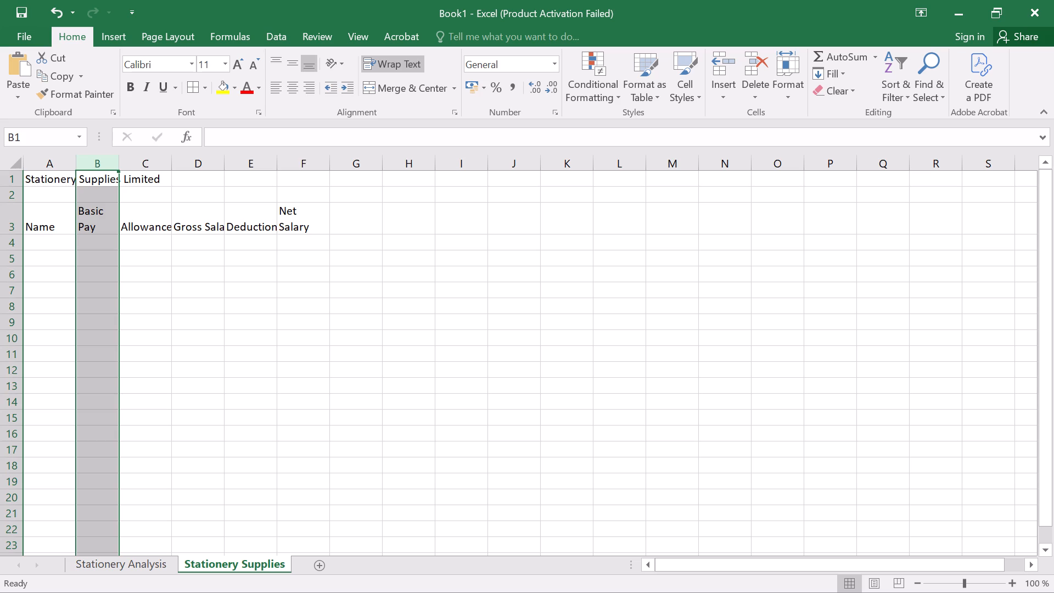
click(203, 163)
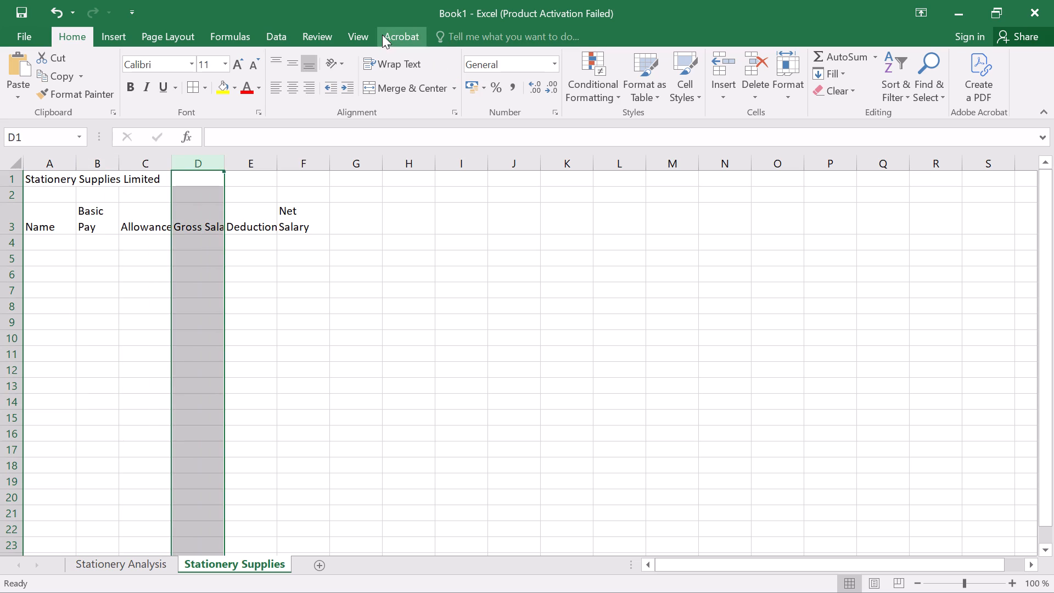
click(392, 63)
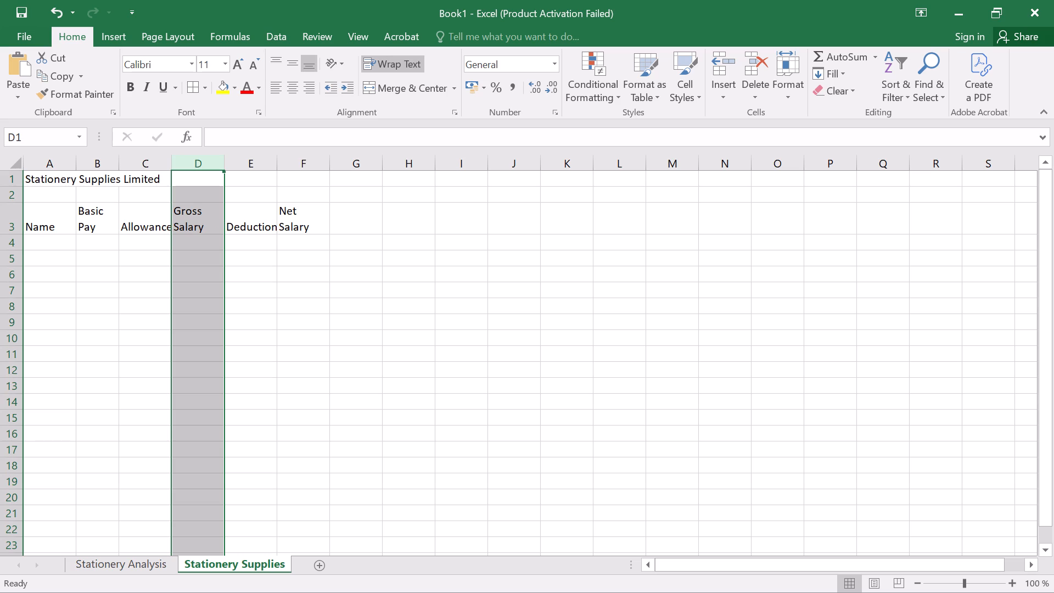
Enter the names Lewis, Francis and Edwin in cells A4 to A6 under the Name heading.
click(47, 243)
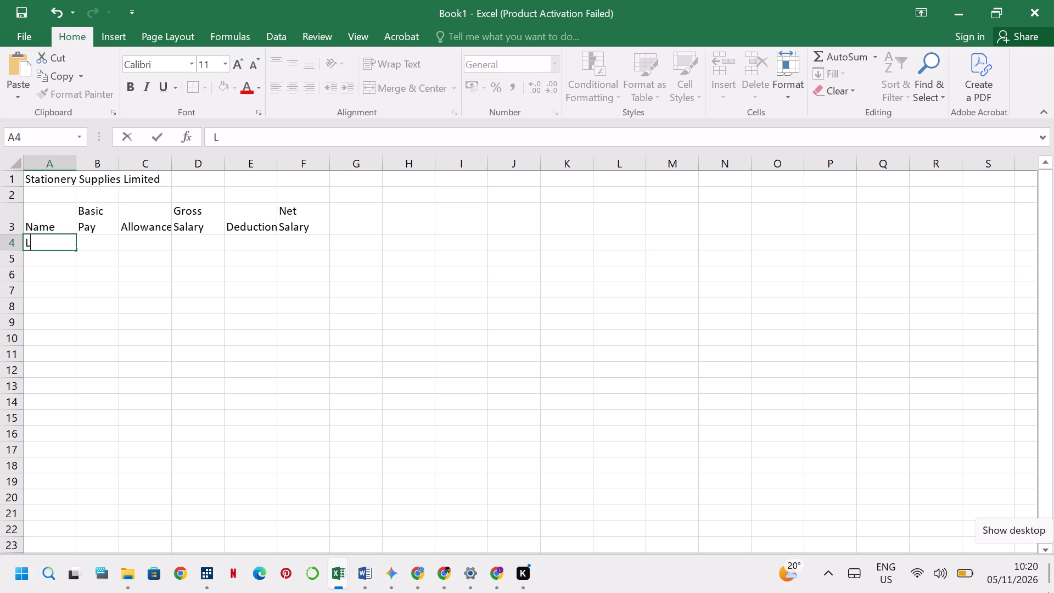
text(ewis)
key(Down)
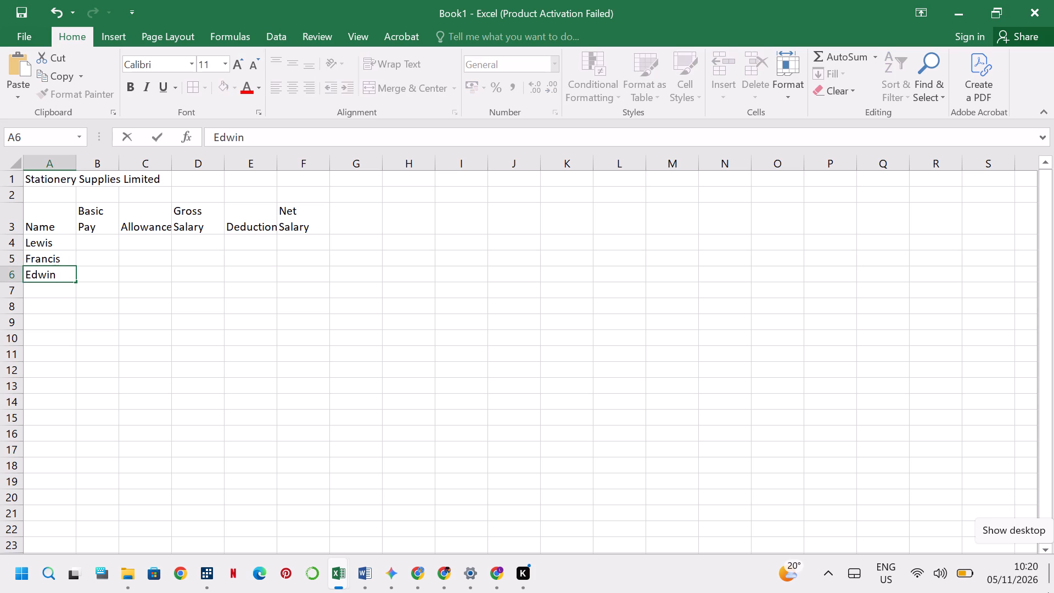
key(Down)
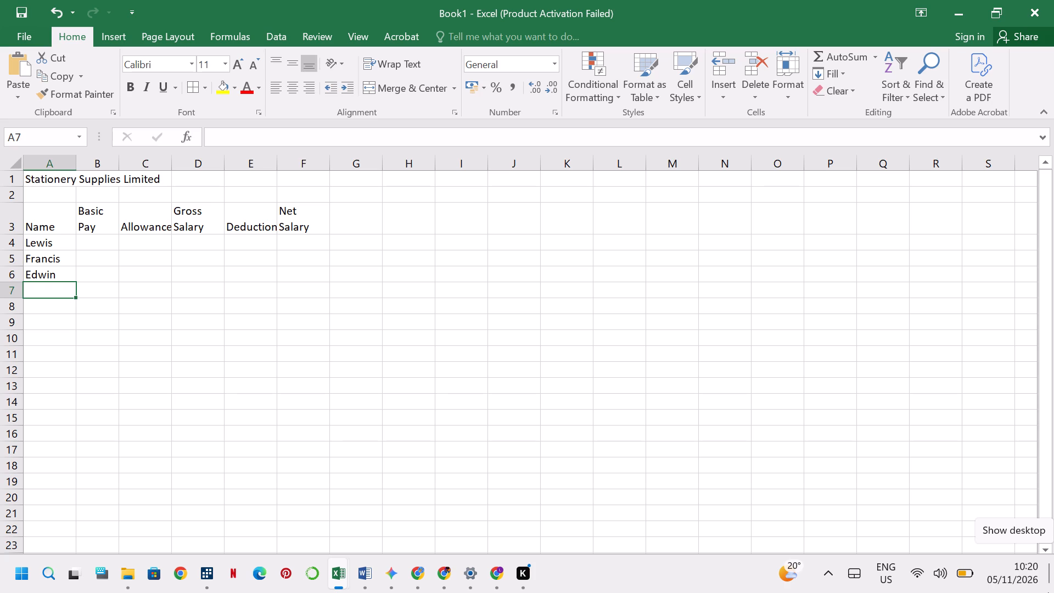
Enter the label Totals in cell A11, leaving blank rows below the three names.
key(Down)
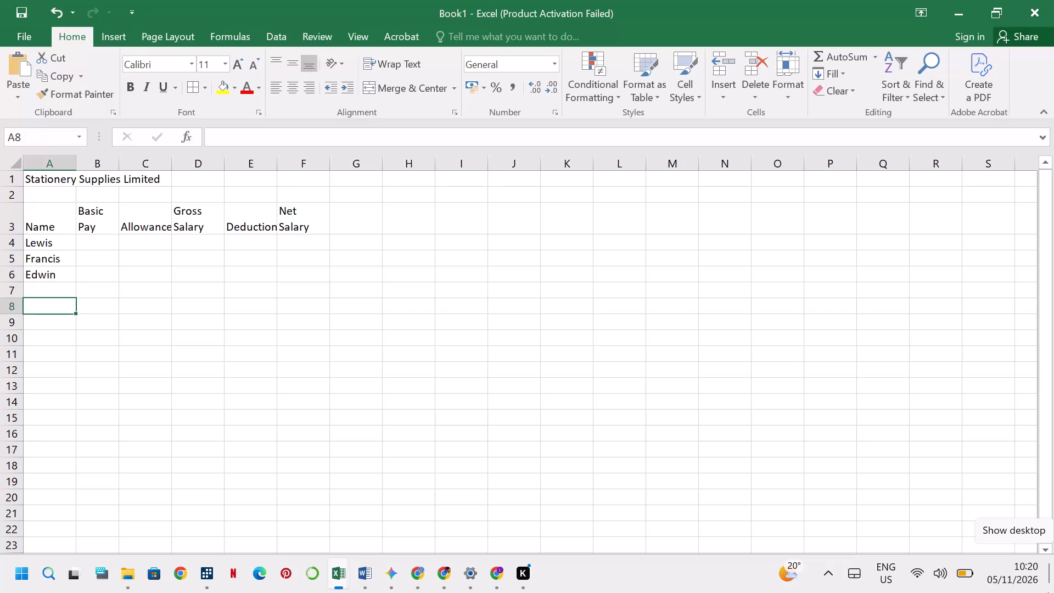
key(Down)
key(Down)
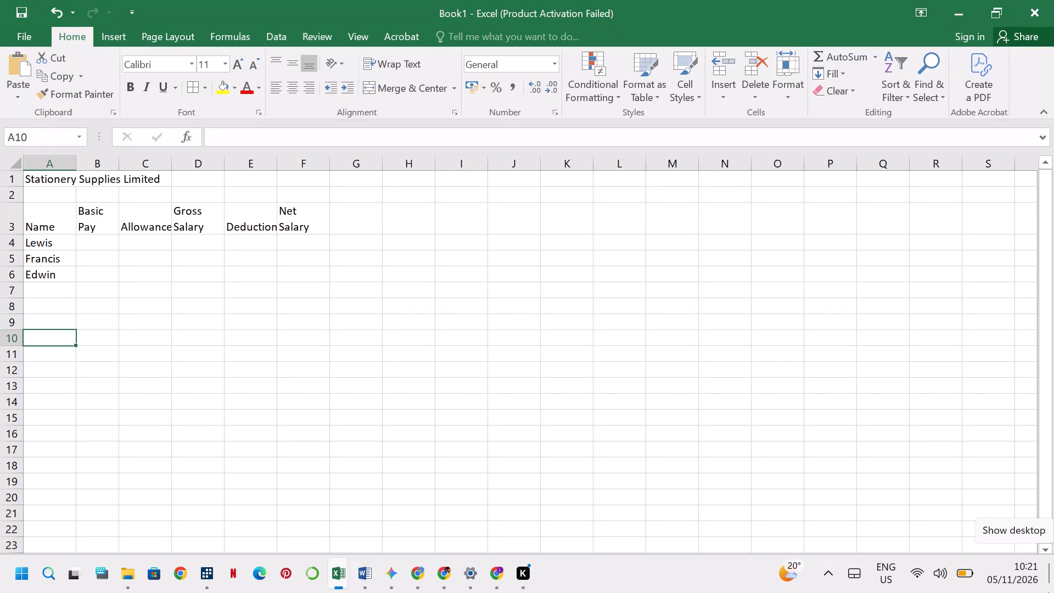
key(Down)
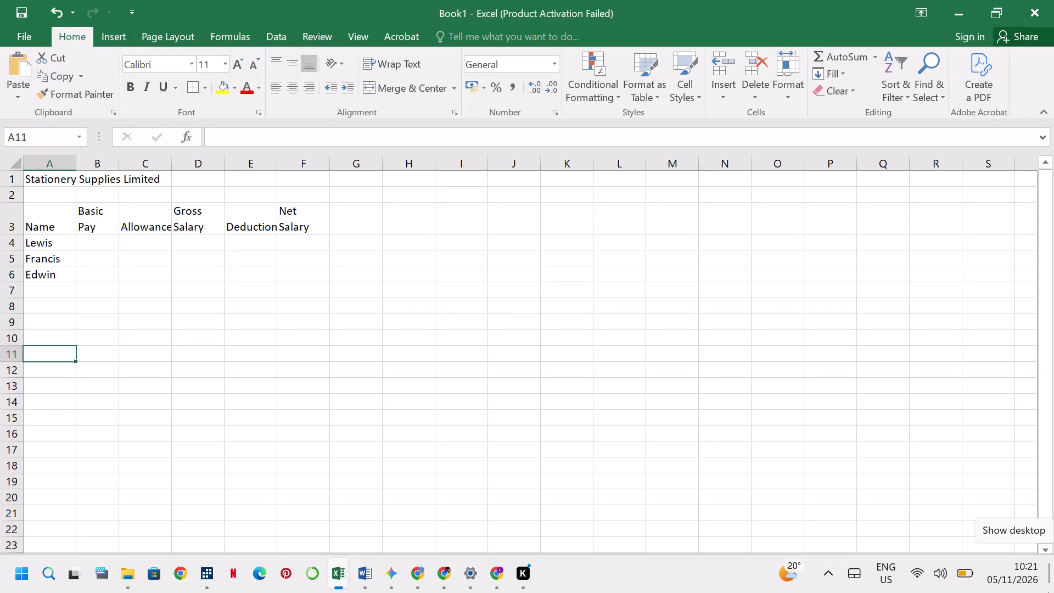
key(Down)
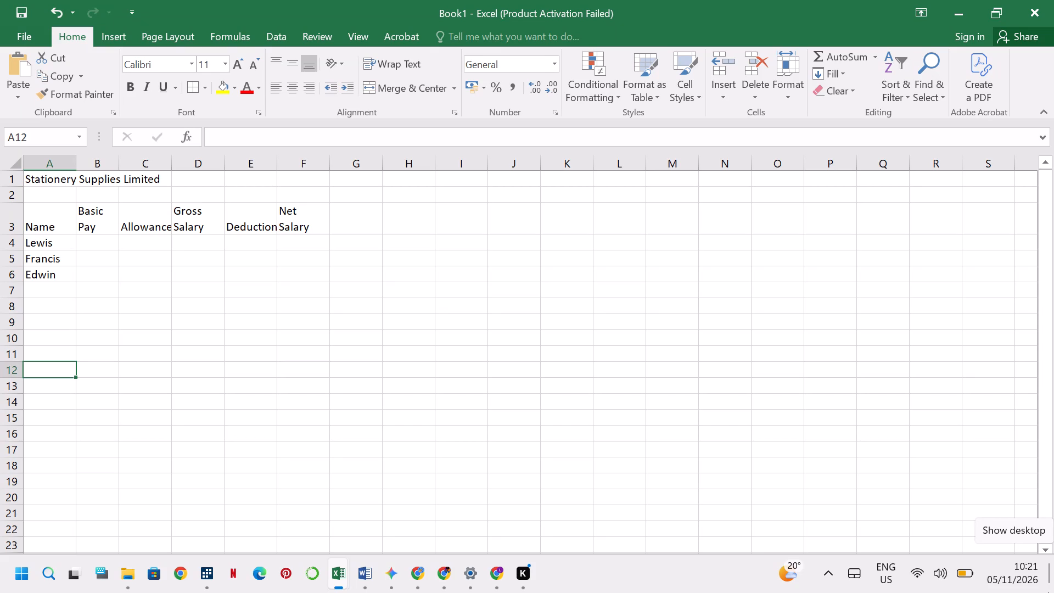
key(Up)
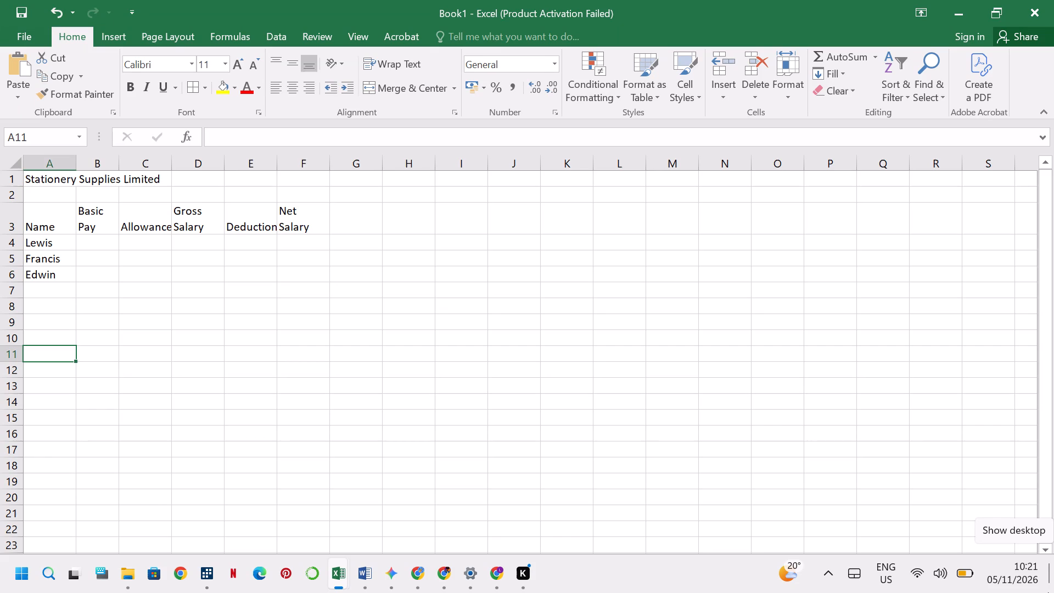
text(otals)
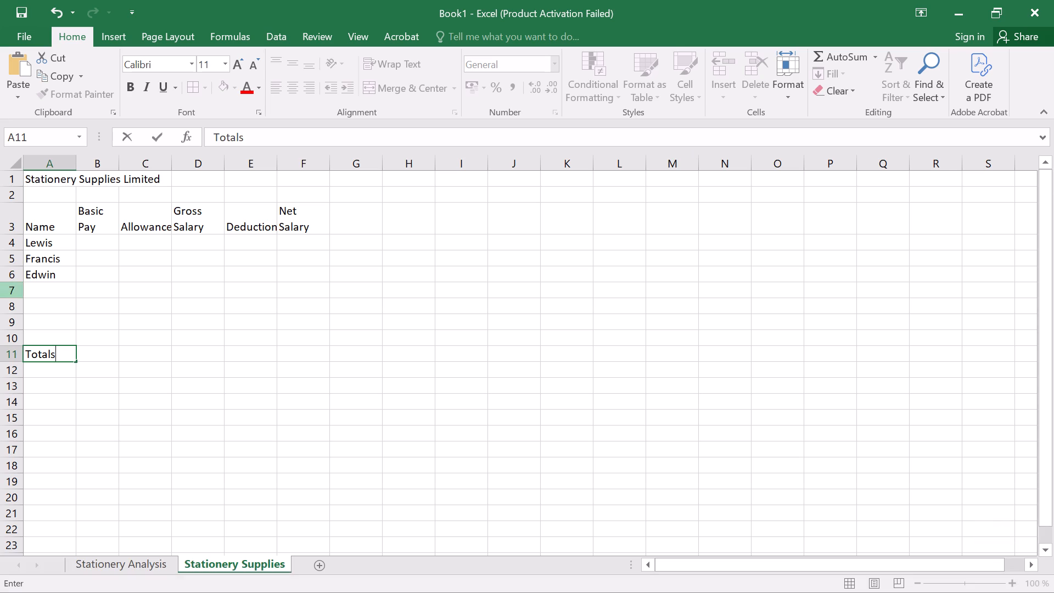
Make the whole payroll table, cells A1 to F11, bold.
drag(38, 181, 128, 181)
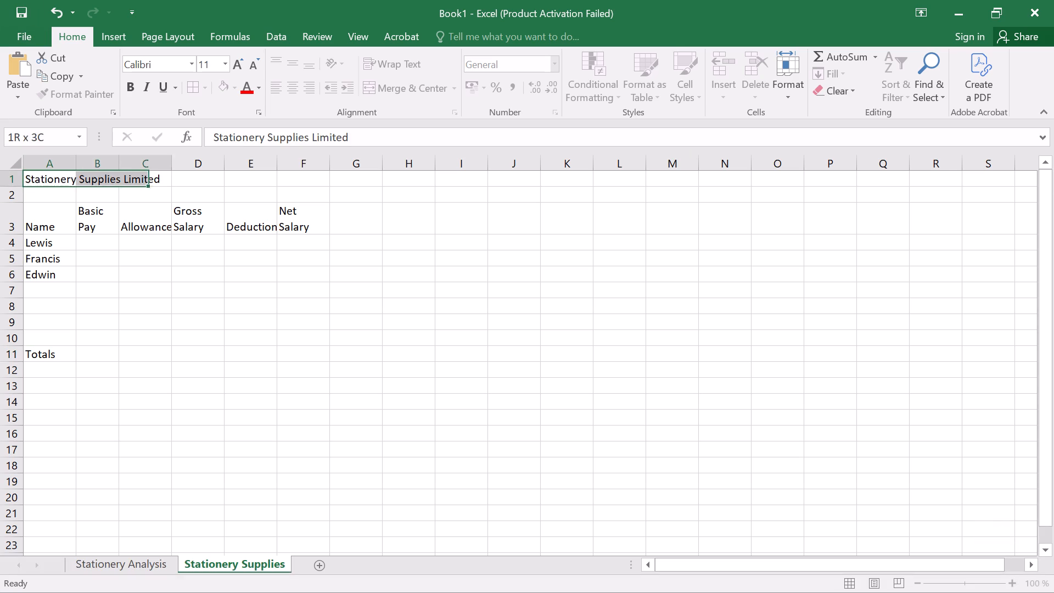
drag(128, 181, 311, 365)
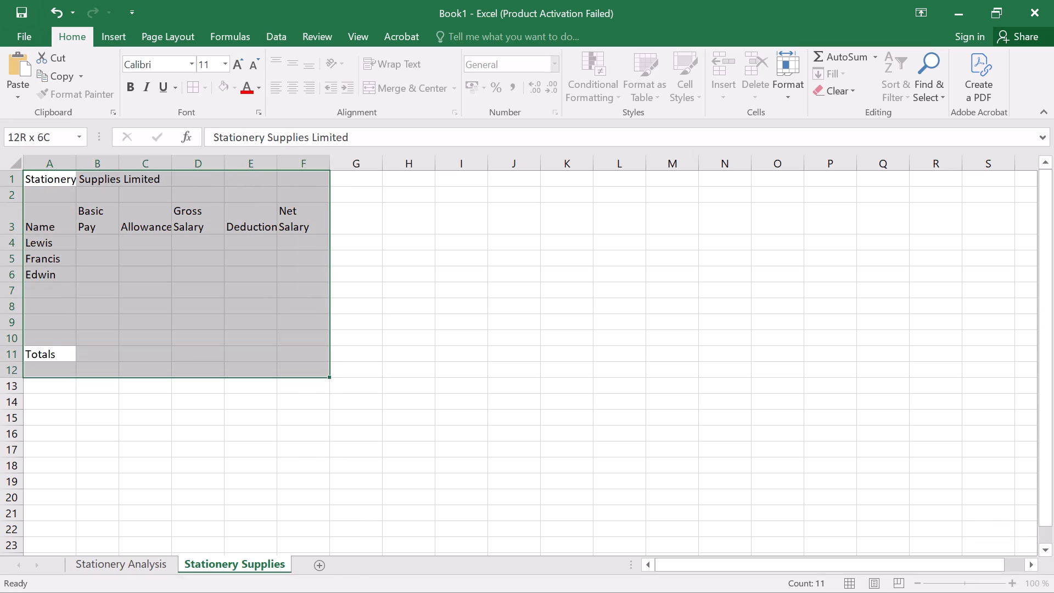
drag(311, 365, 312, 359)
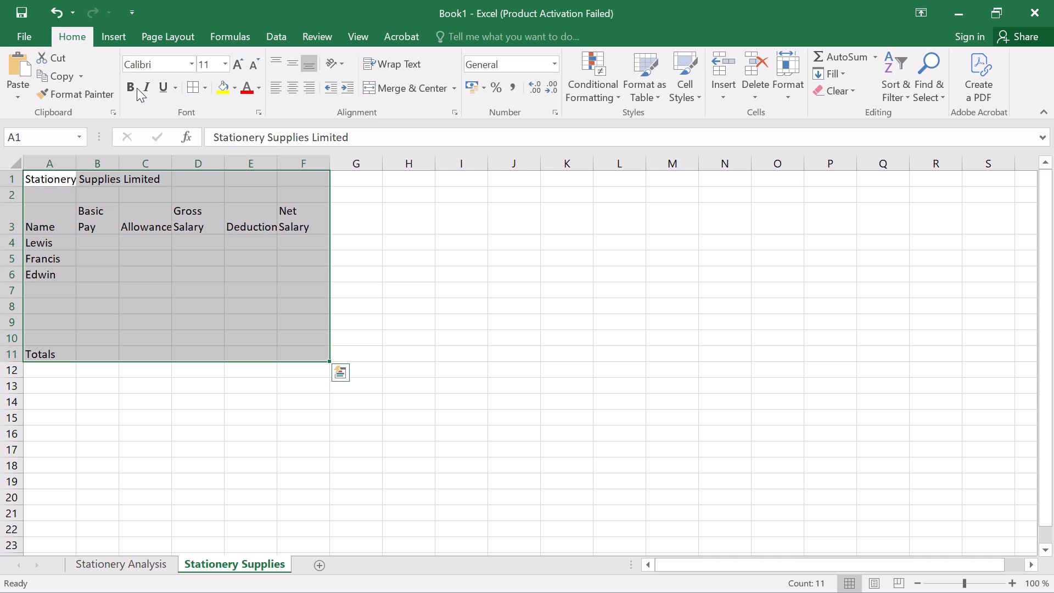
click(137, 88)
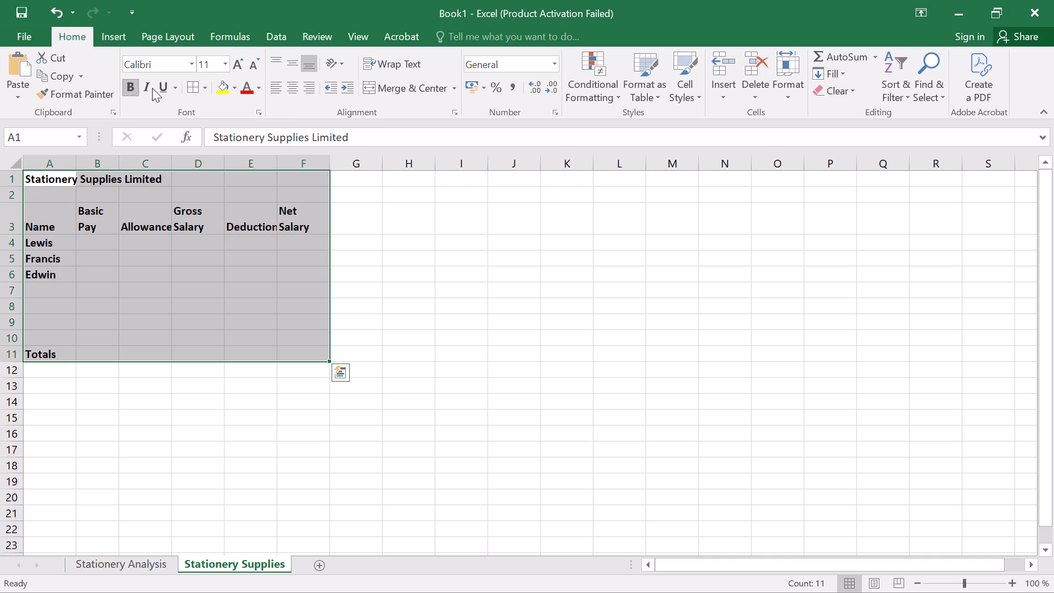
Apply All Borders to the payroll table range A1 to F11.
click(194, 88)
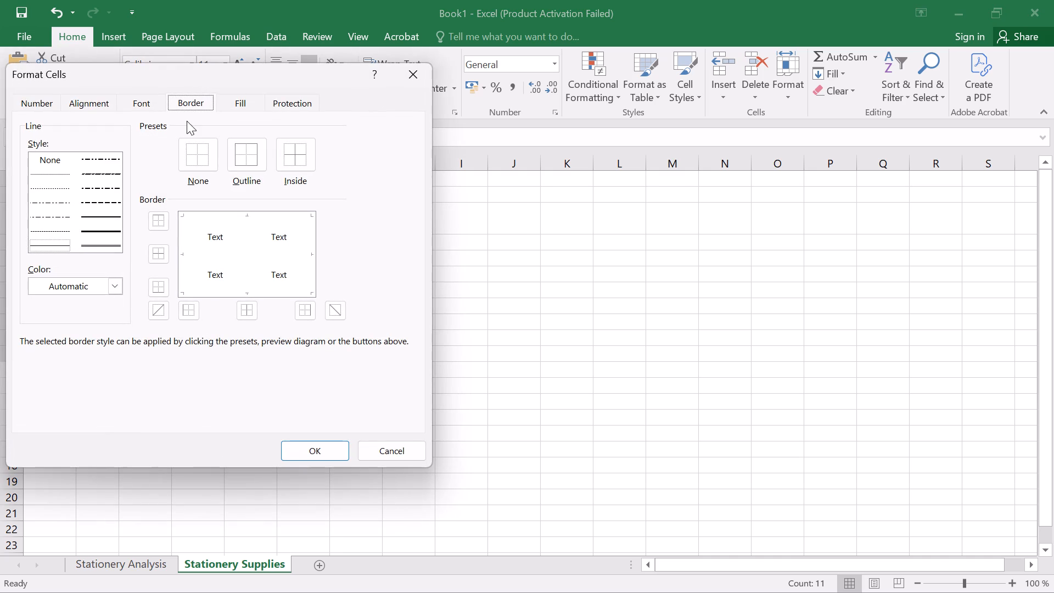
click(311, 450)
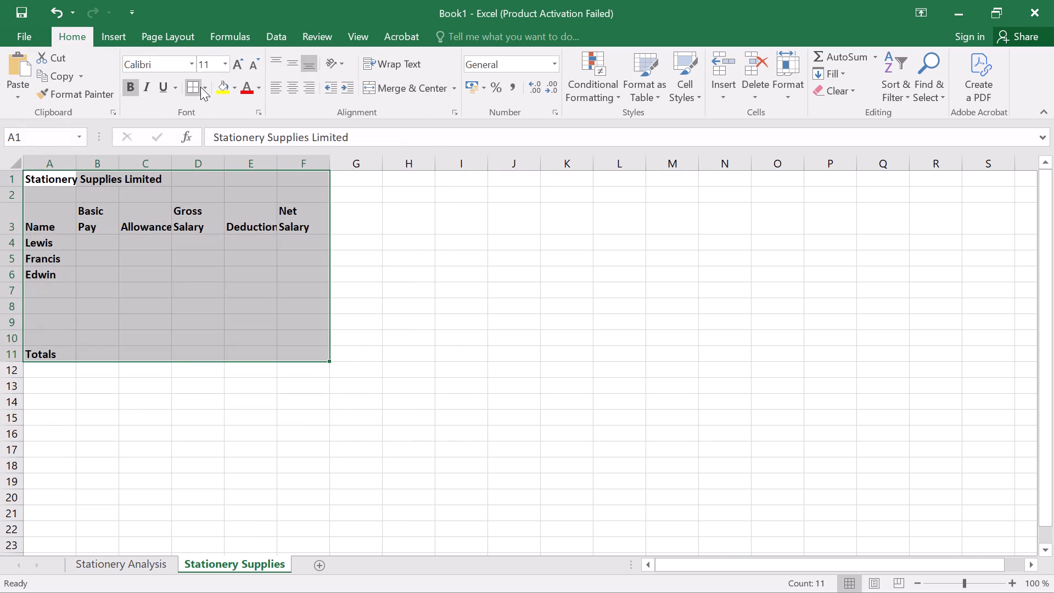
click(203, 87)
click(215, 225)
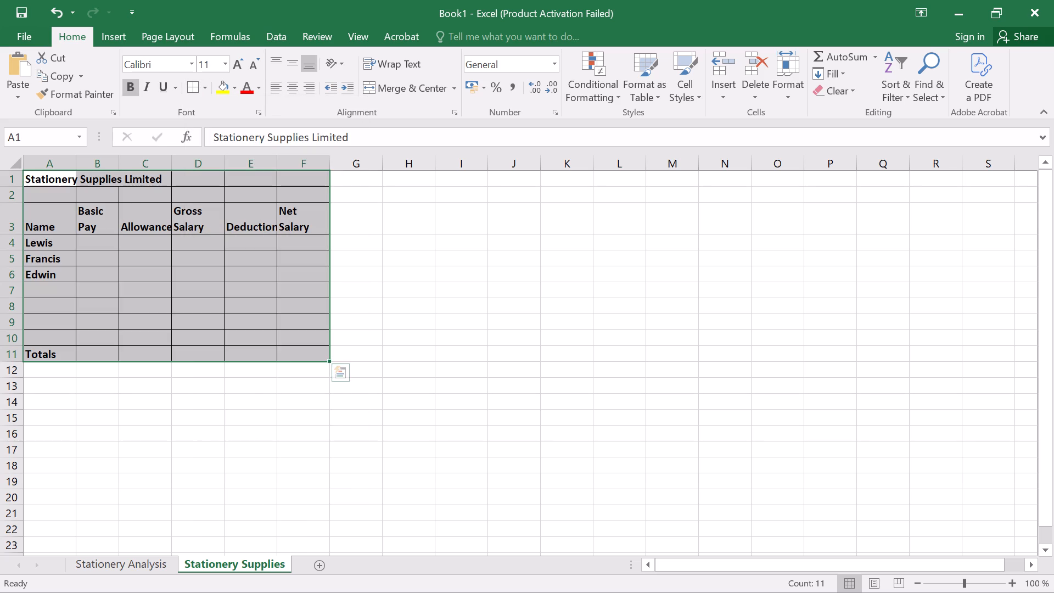
click(259, 471)
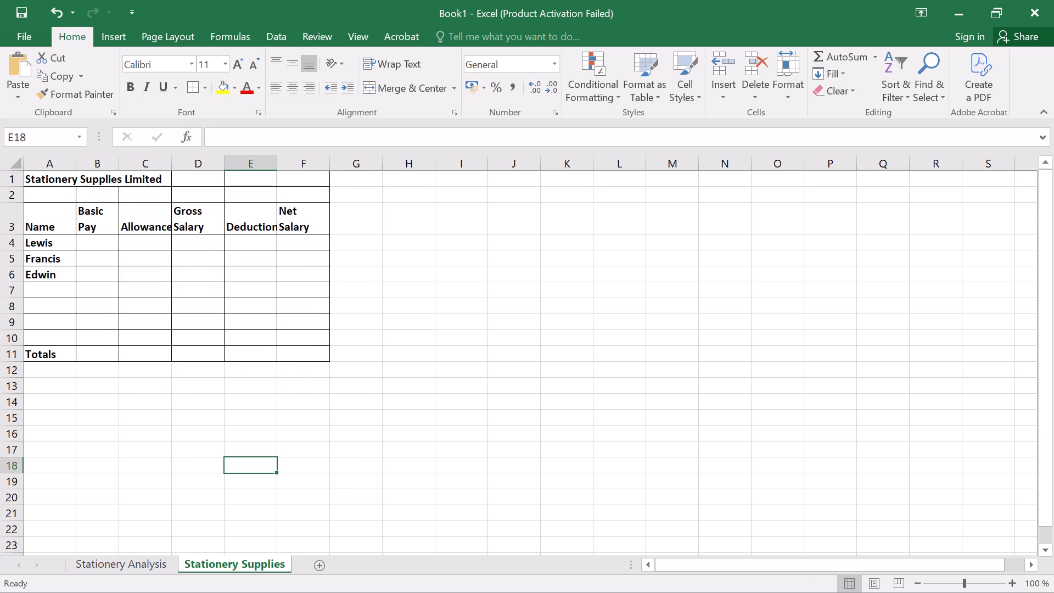